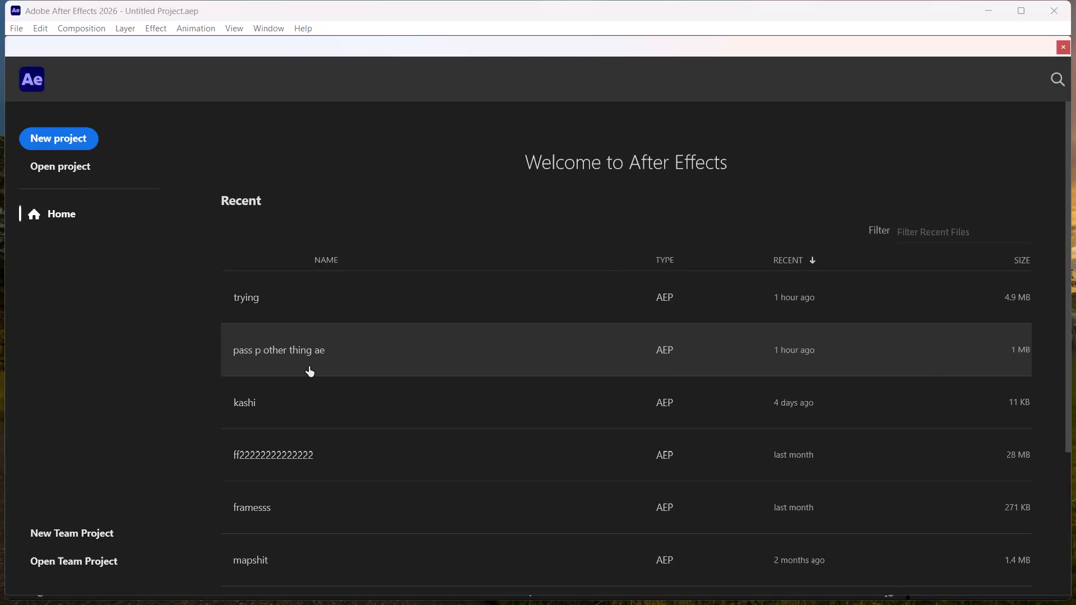
Open the recent project "pass p other thing ae".
click(309, 366)
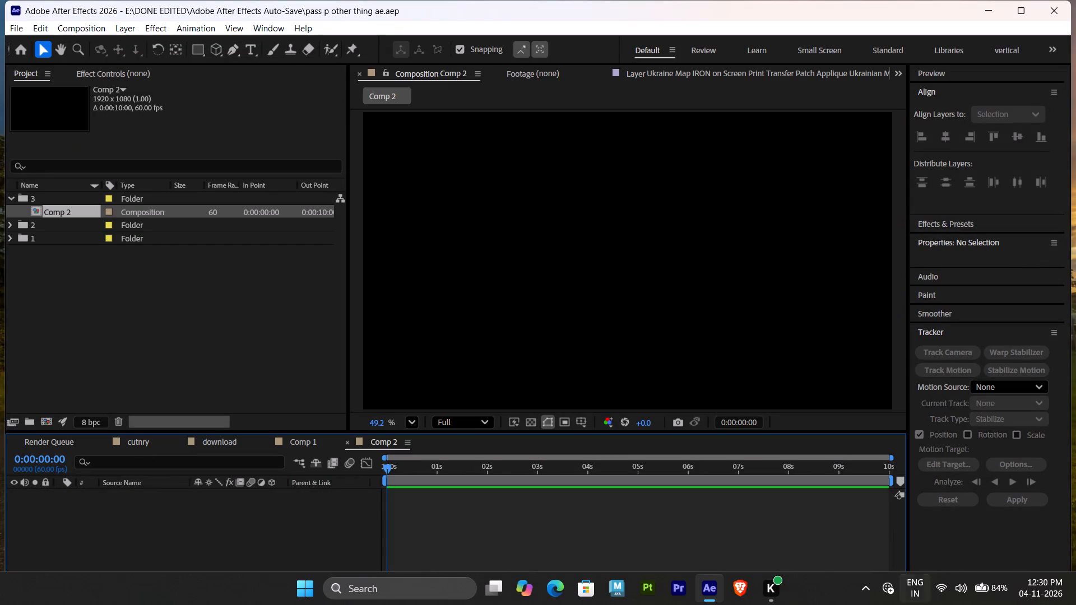
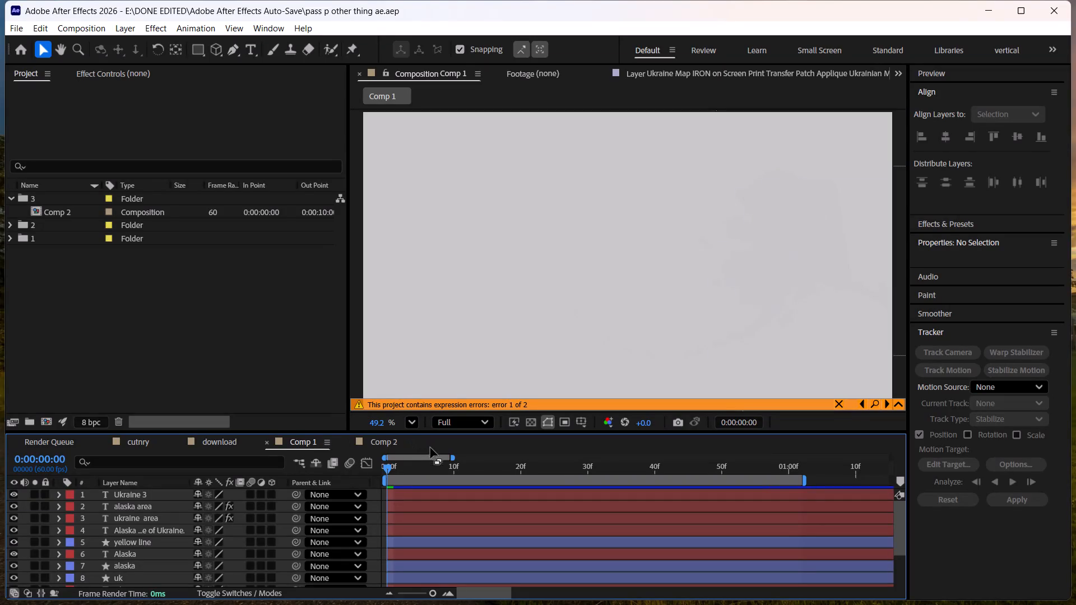
Move Comp 1's current time to 0:00:00:49 to preview the Ukraine and Alaska size comparison.
click(714, 466)
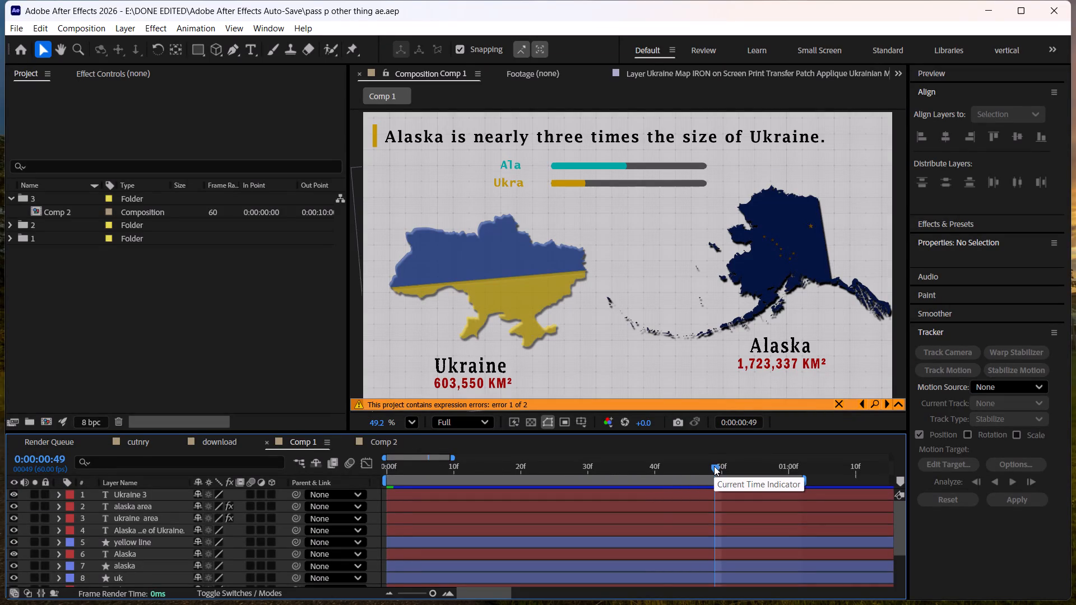
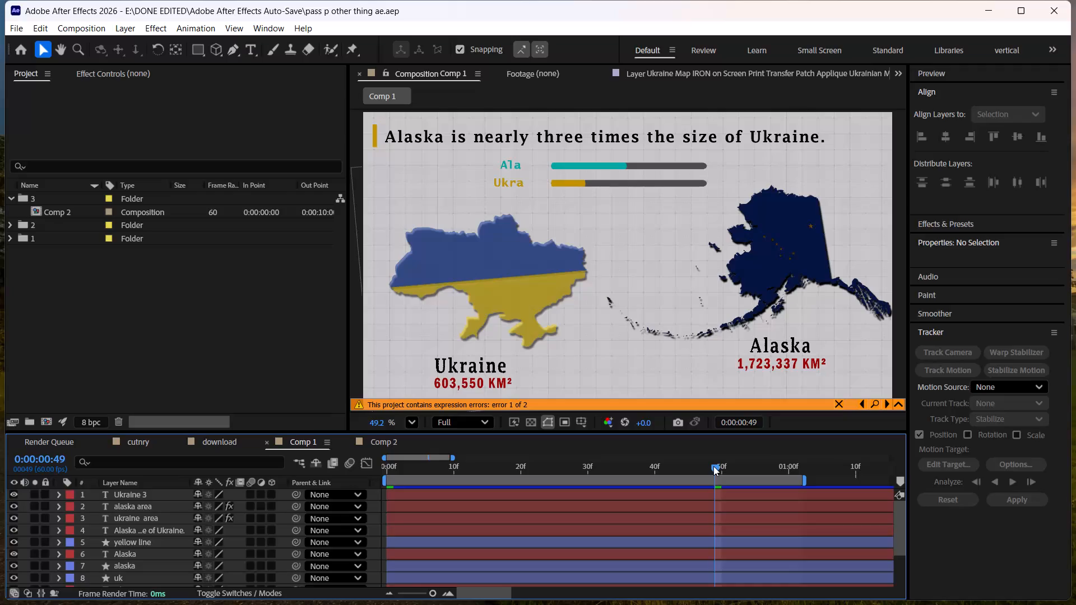
Preview Comp 1's Ukraine and Alaska comparison animation at 0:00:00:22 and at 0:00:00:37.
click(534, 465)
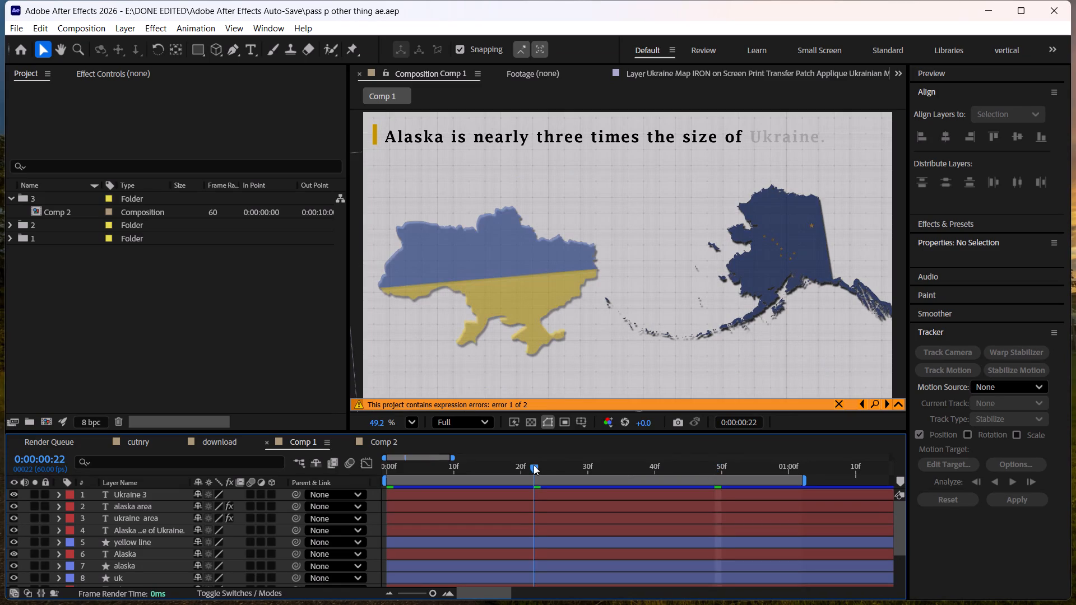
click(633, 469)
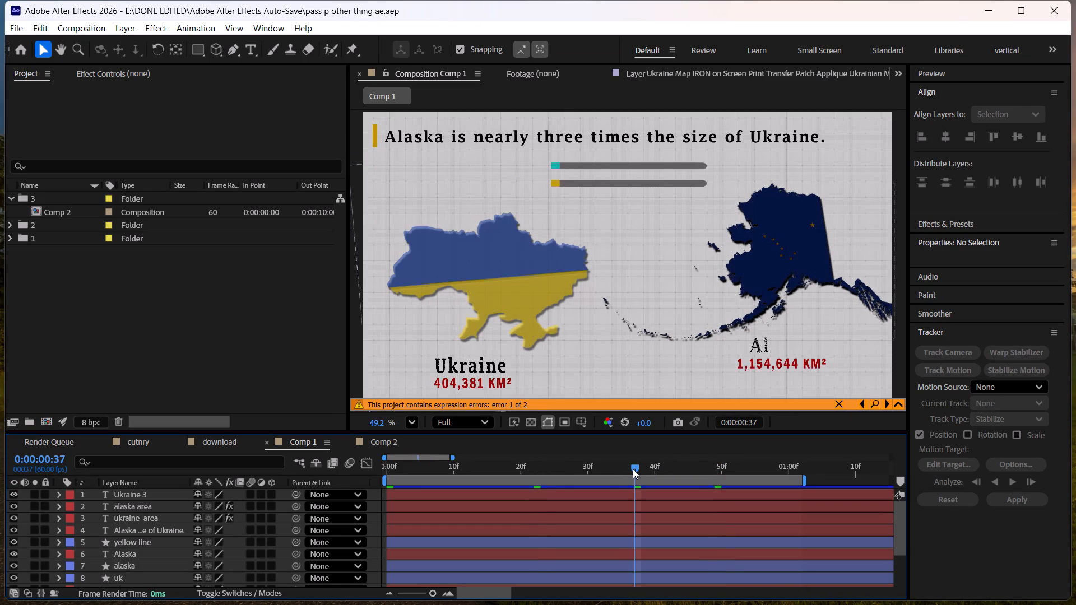
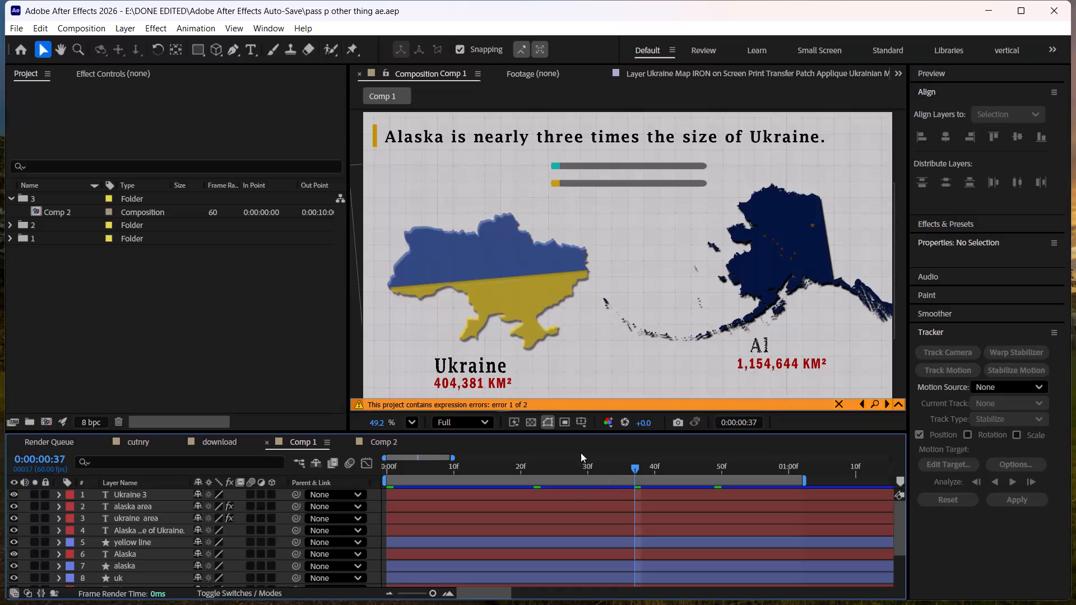
Play Comp 1's Ukraine–Alaska comparison animation from the first frame, pausing and replaying it to check the maps, area counters and bars.
click(579, 476)
drag(579, 471, 300, 497)
key(space)
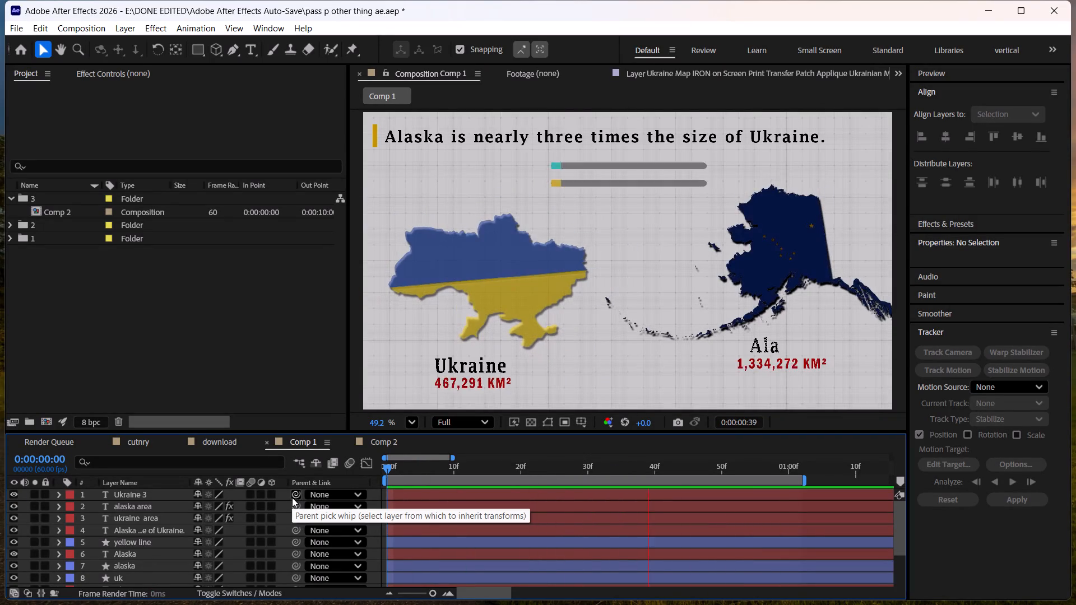
key(space)
key(space)
key(space)
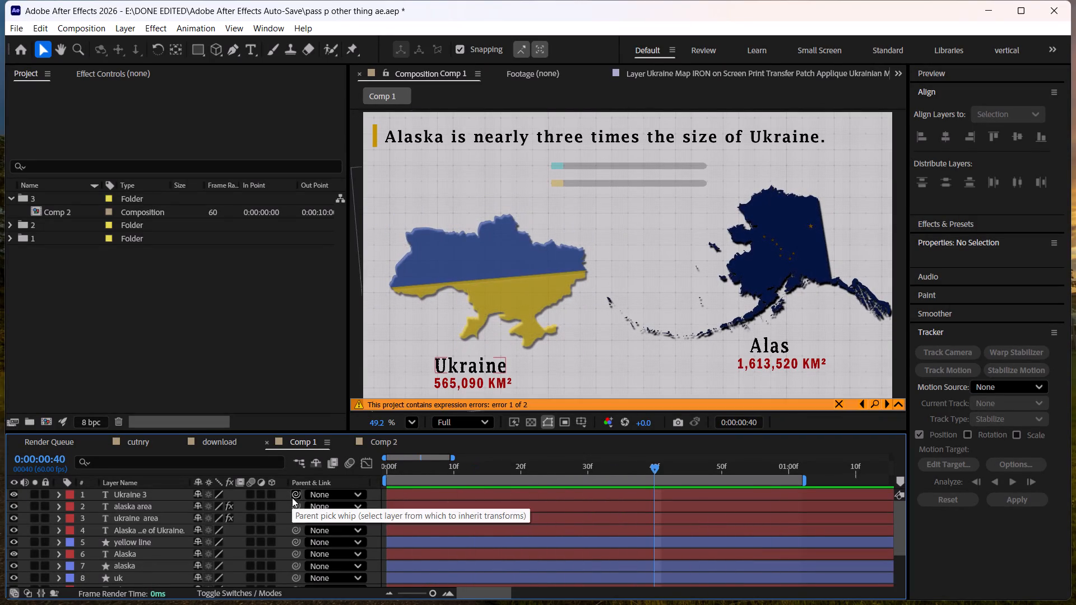
key(space)
key(space)
key(space)
key(space)
key(space)
key(space)
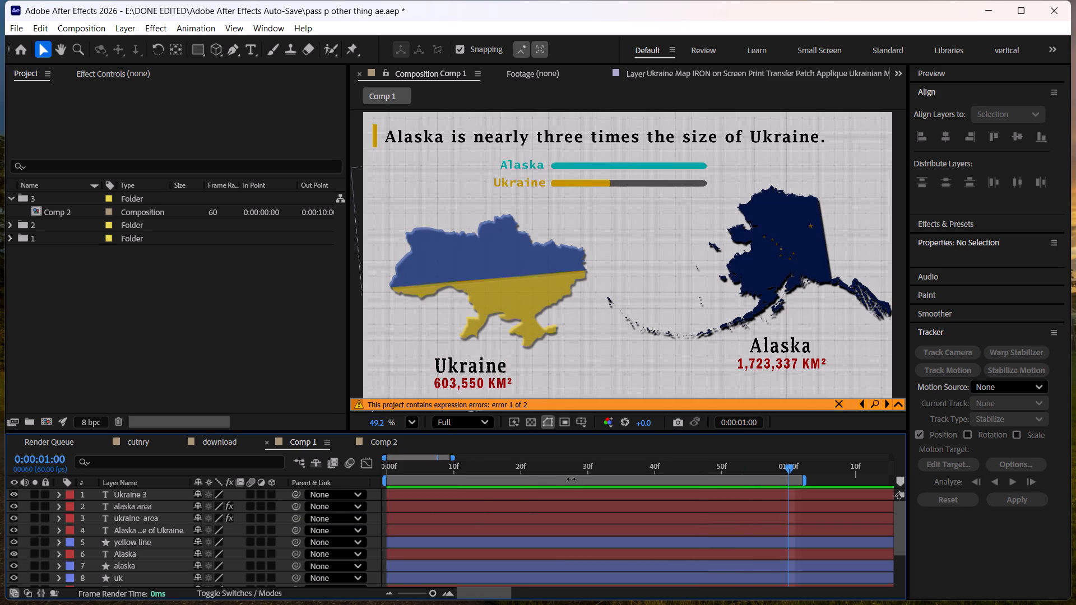
drag(571, 468, 365, 482)
key(space)
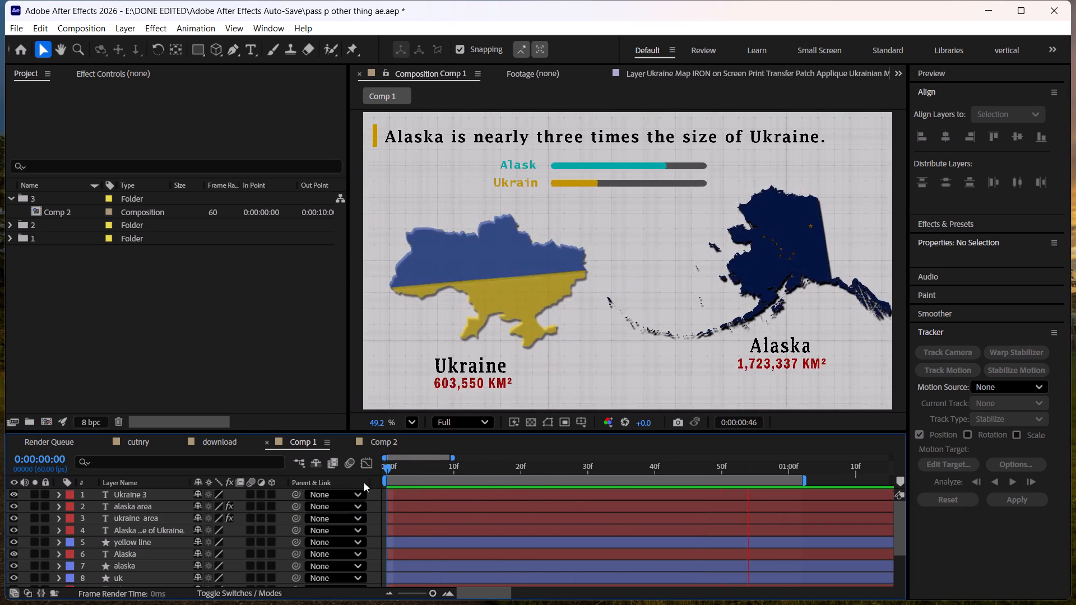
key(space)
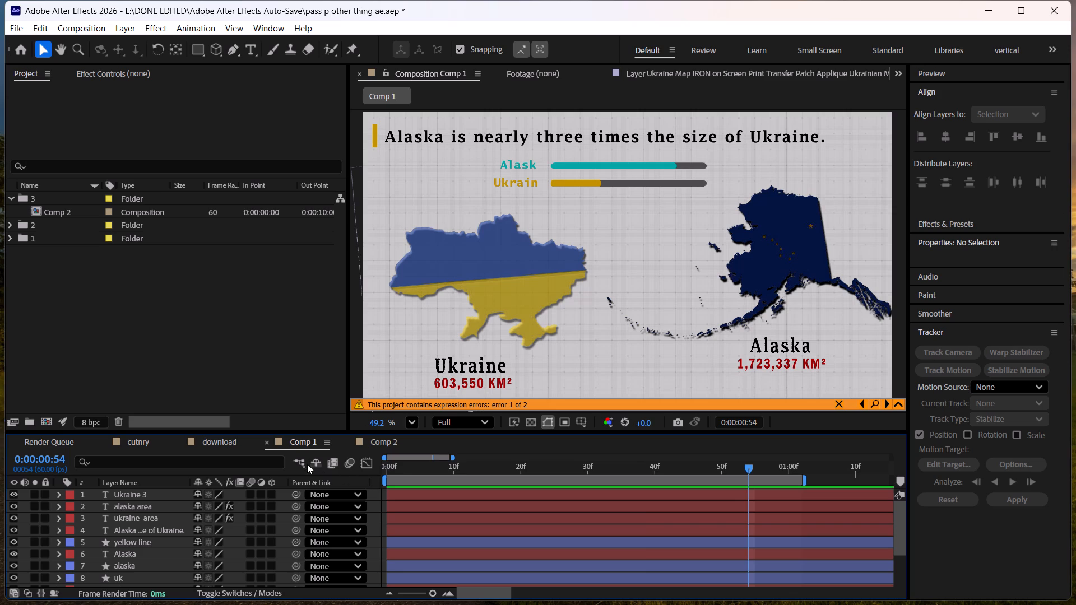
Switch to the cutnry composition and play its Ukraine, Madhya Pradesh and Maharashtra comparison animation from the first frame.
scroll(303, 441, up, 1)
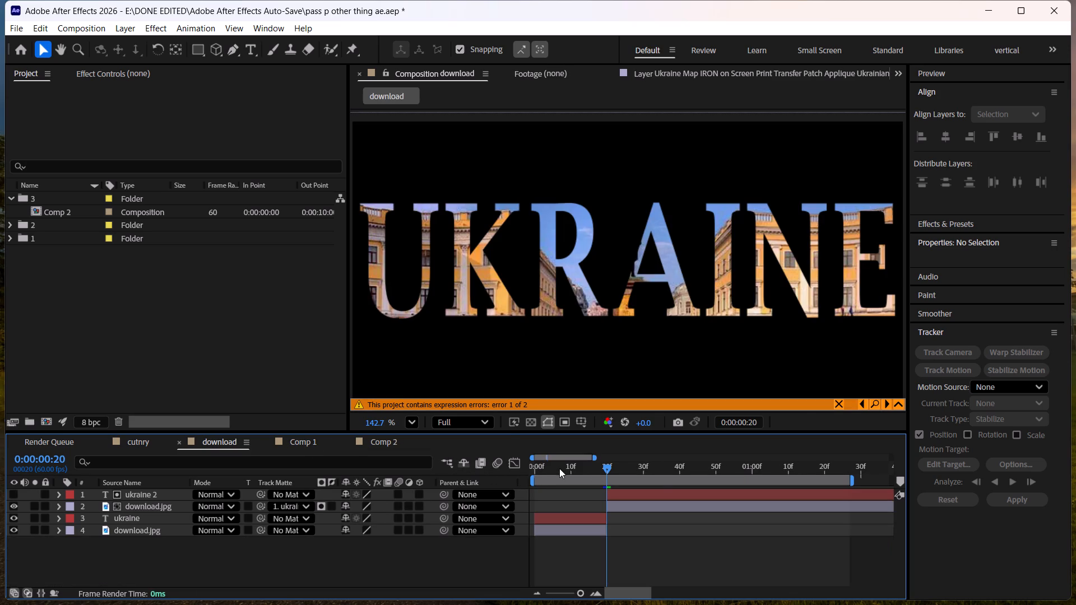
scroll(283, 447, up, 1)
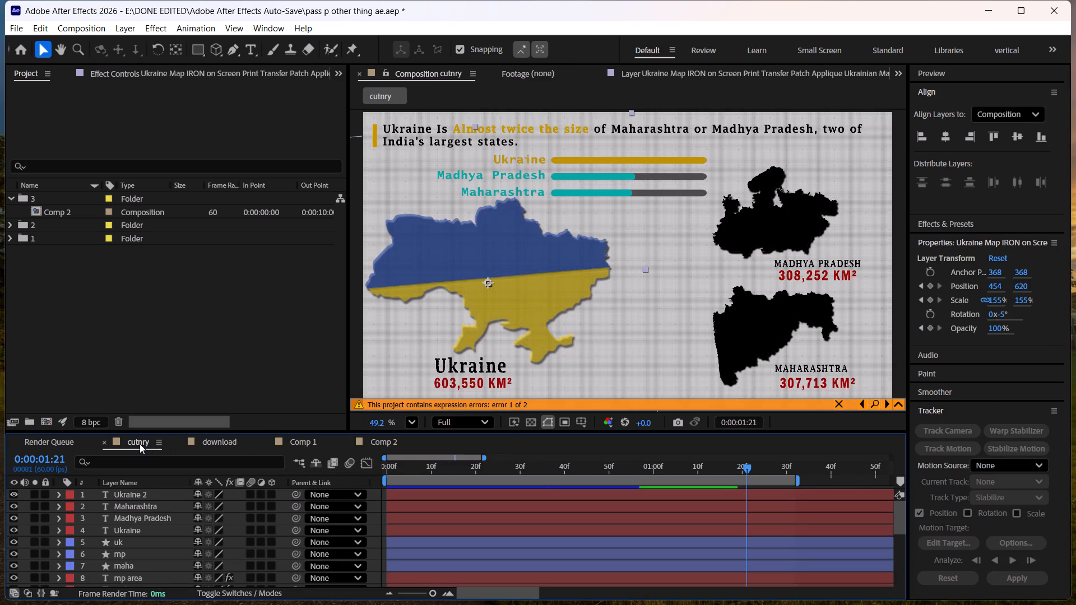
drag(138, 444, 235, 438)
drag(446, 468, 327, 469)
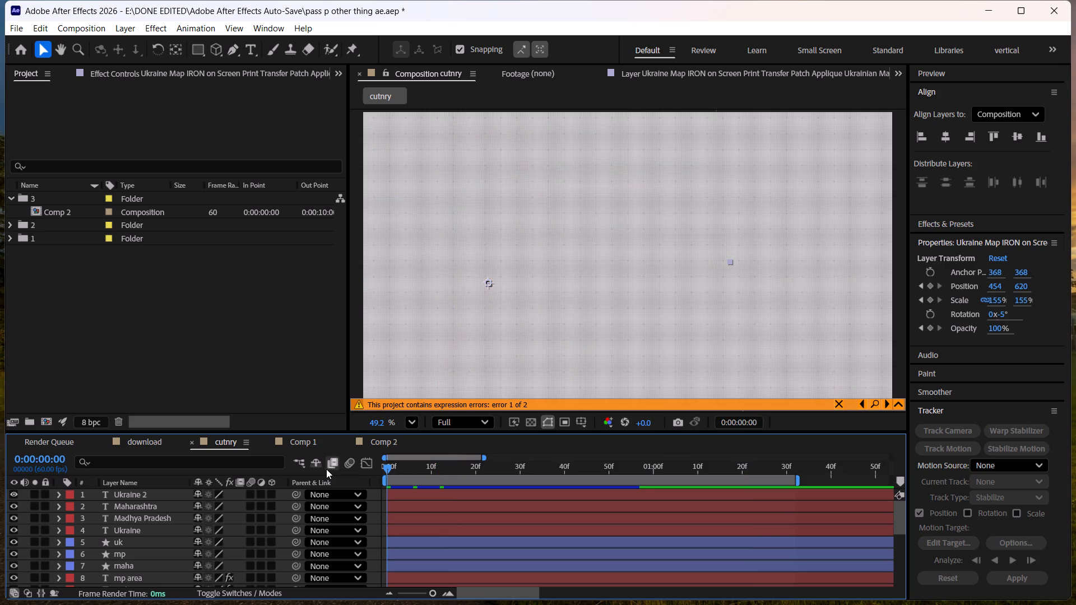
key(space)
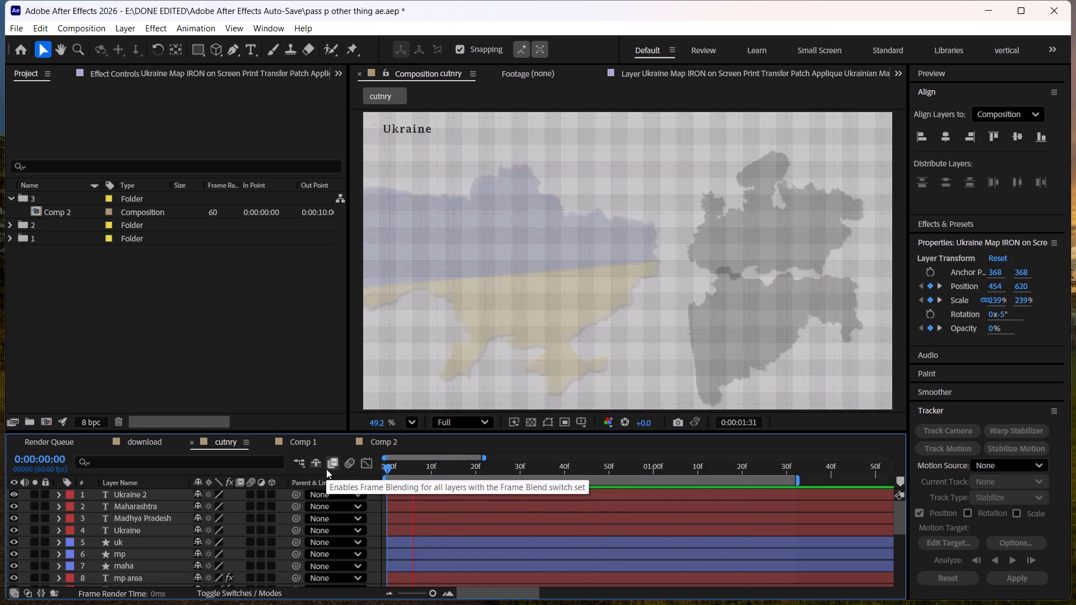
key(space)
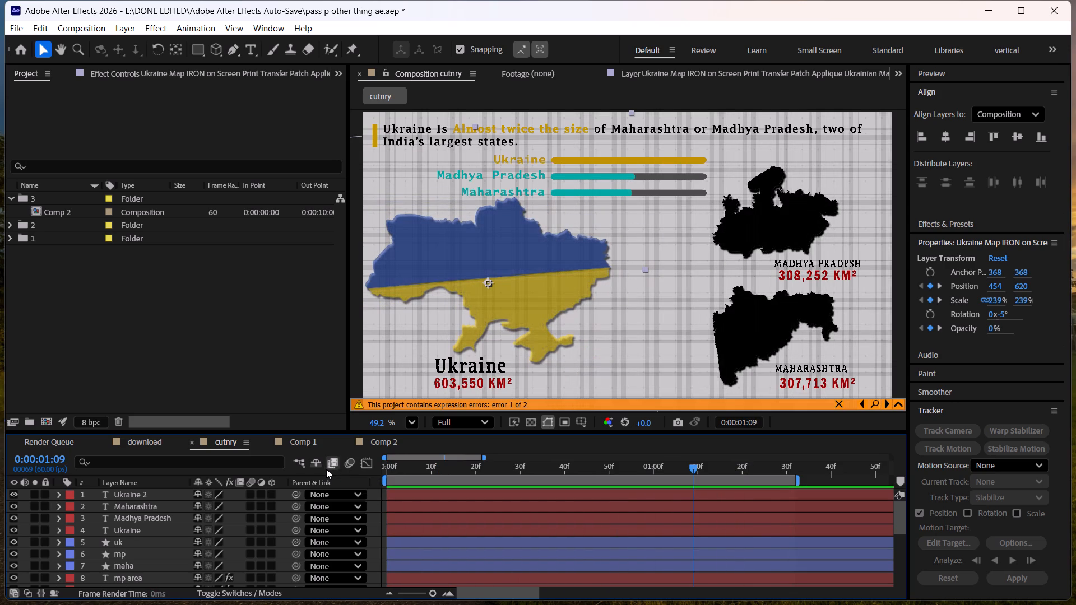
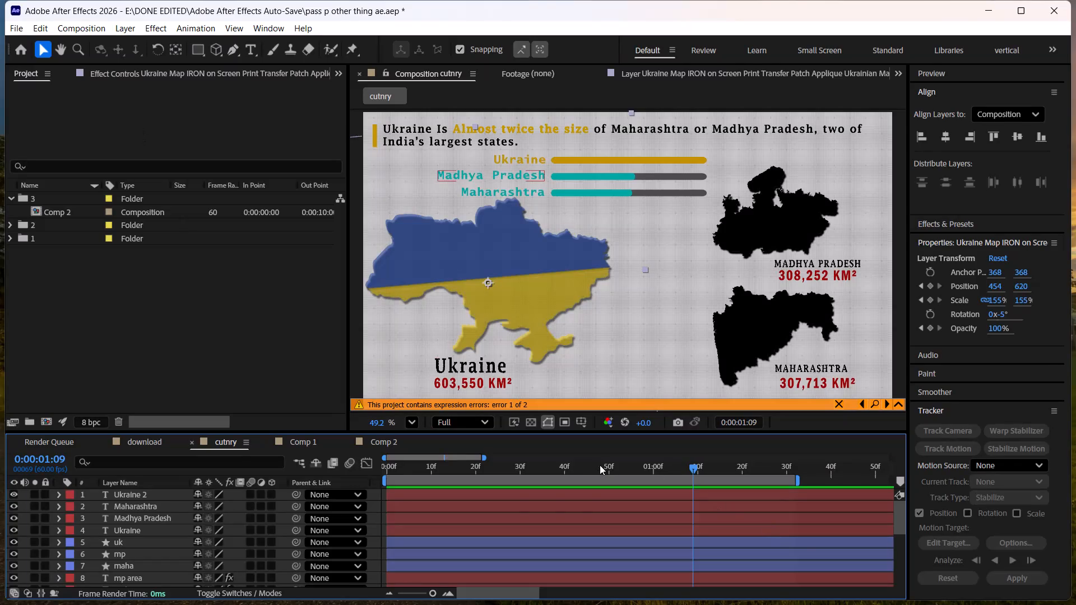
Scrub through the cutnry and Comp 1 timelines in turn to compare how their maps, area counters and bars animate.
drag(587, 467, 579, 500)
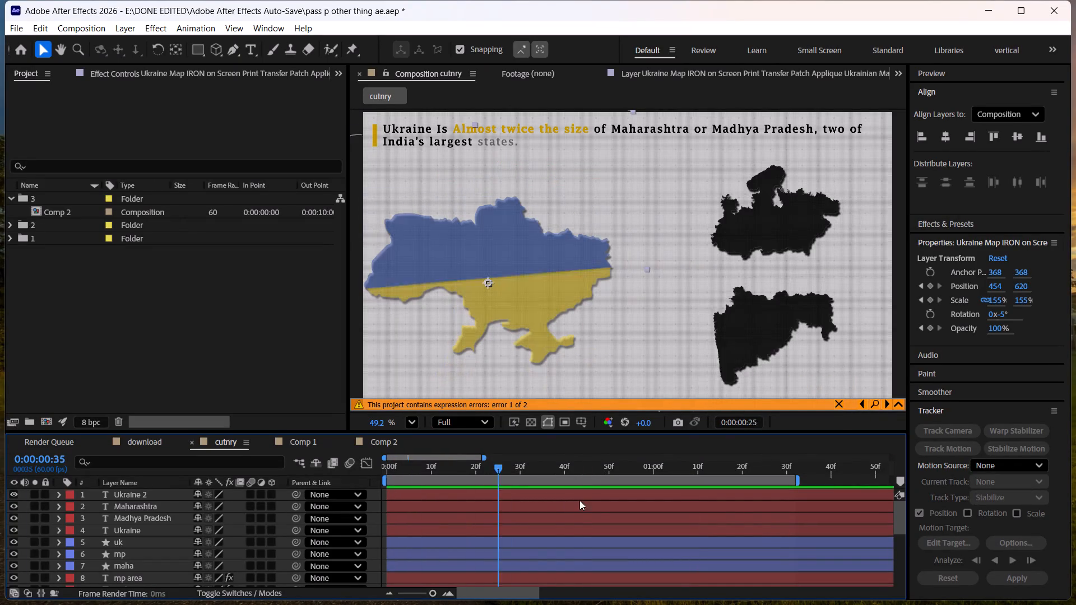
drag(579, 500, 663, 499)
click(312, 438)
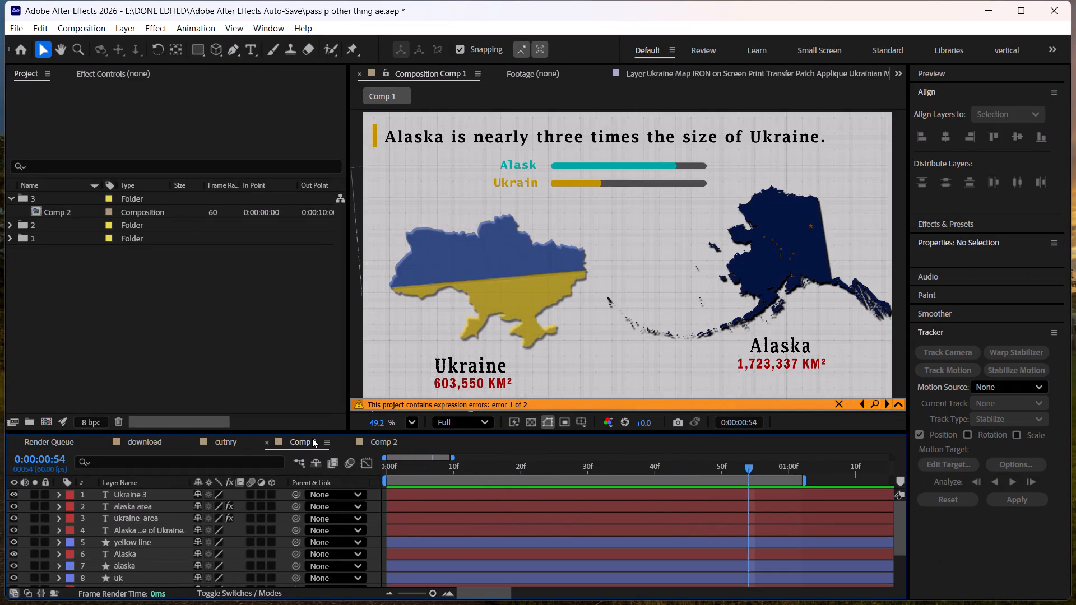
drag(452, 474, 683, 486)
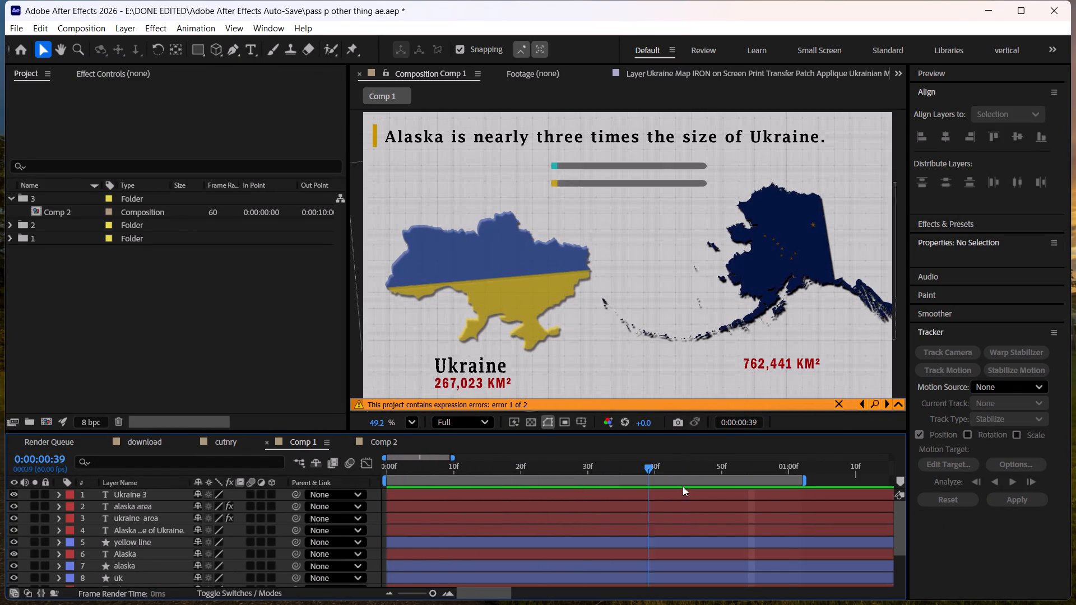
drag(683, 486, 369, 506)
click(233, 441)
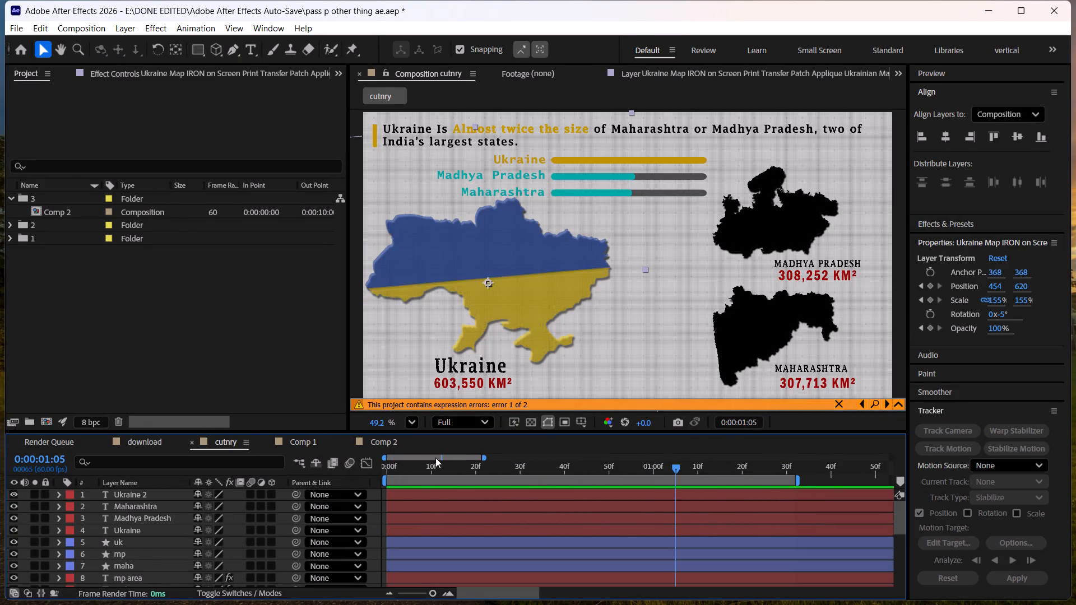
drag(406, 467, 550, 472)
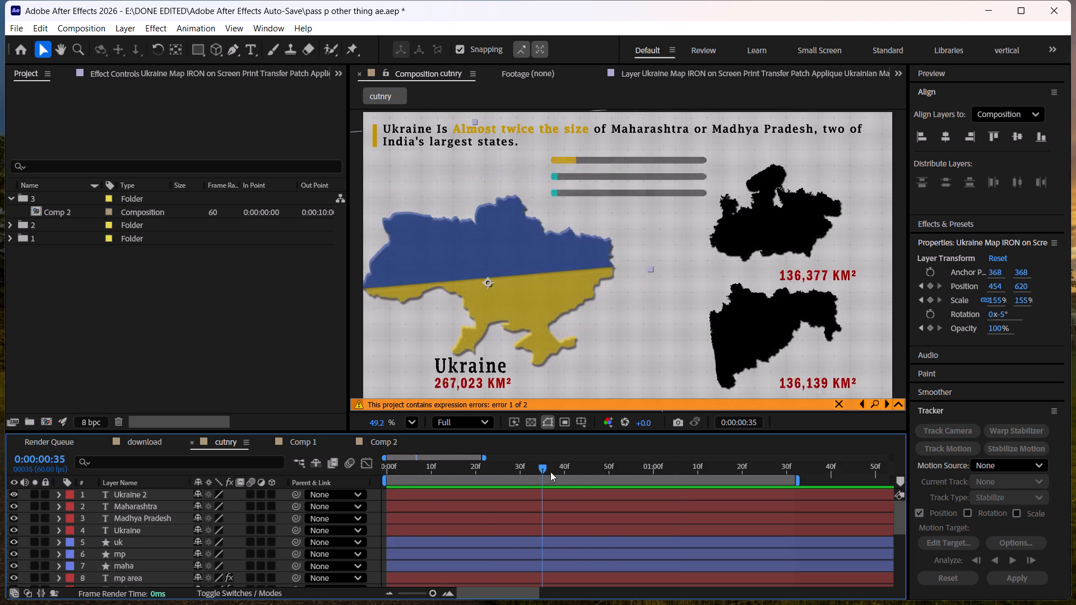
drag(550, 472, 673, 473)
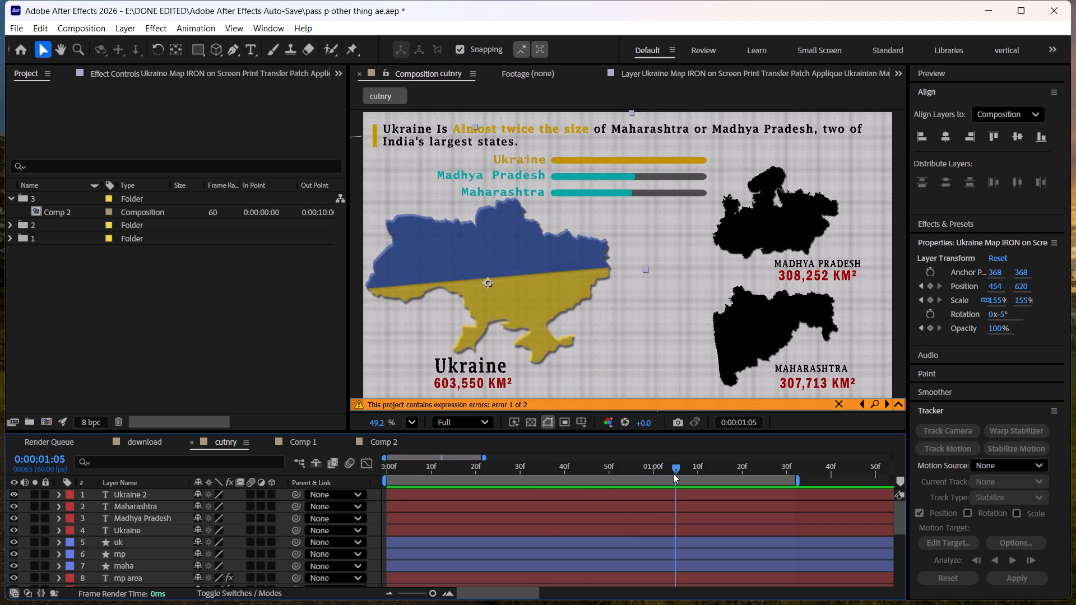
drag(673, 473, 699, 473)
scroll(136, 493, up, 2)
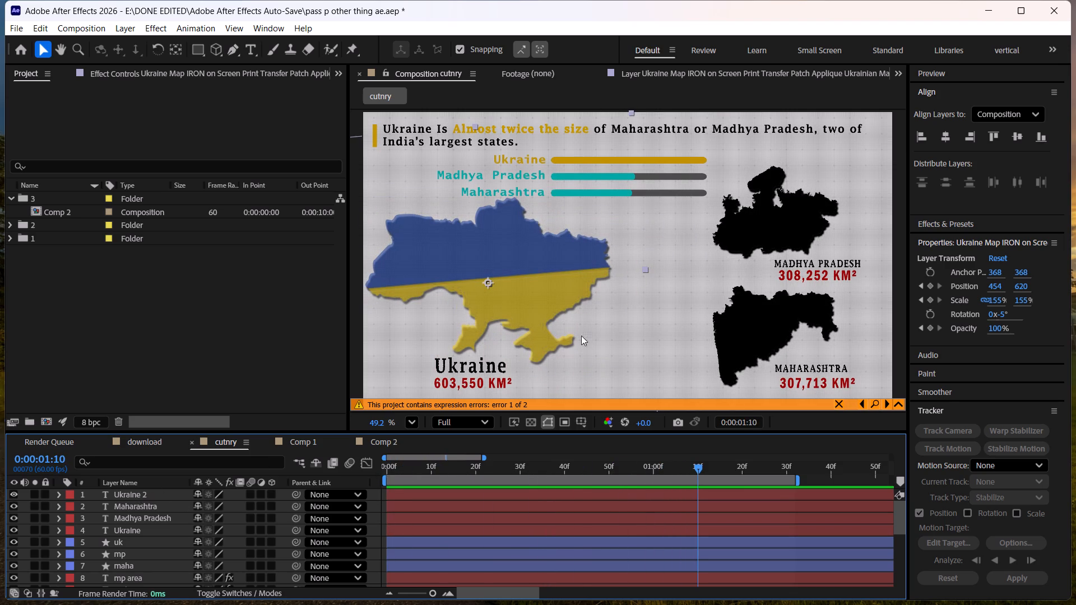
click(625, 194)
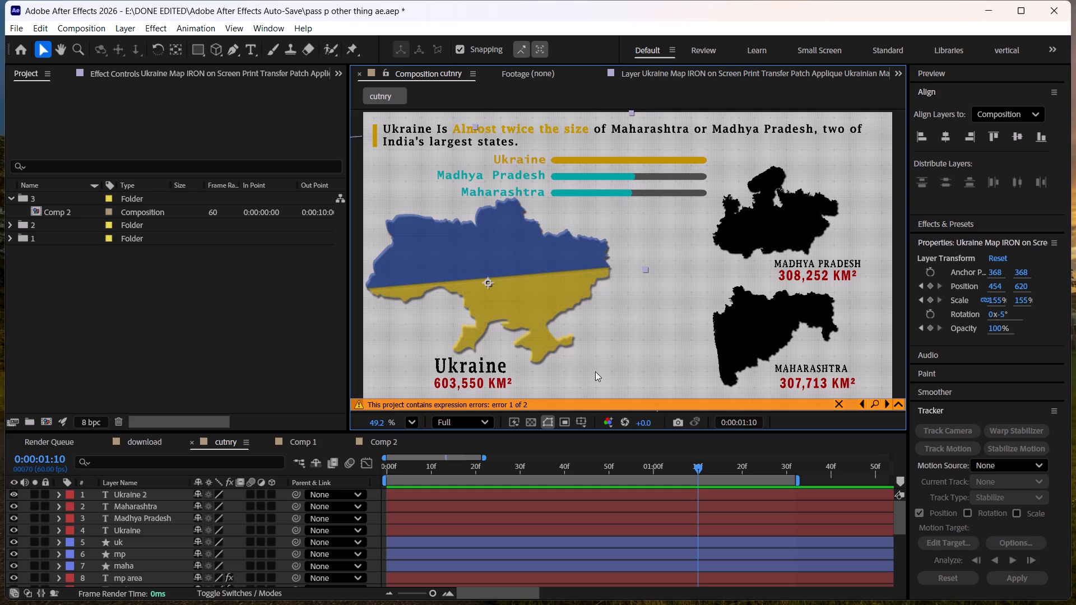
Scrub the cutnry animation from the first frame to about 0:00:01:29 to examine the title, maps and bars, ending with all layers deselected.
drag(460, 467, 375, 474)
click(375, 474)
drag(375, 474, 414, 476)
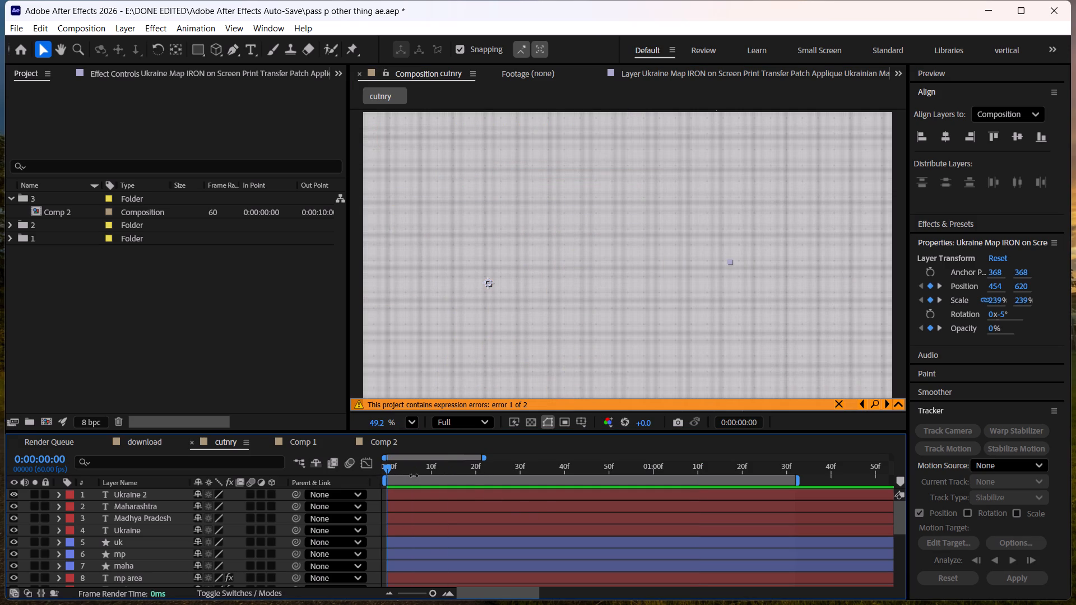
drag(414, 476, 466, 479)
drag(394, 467, 403, 466)
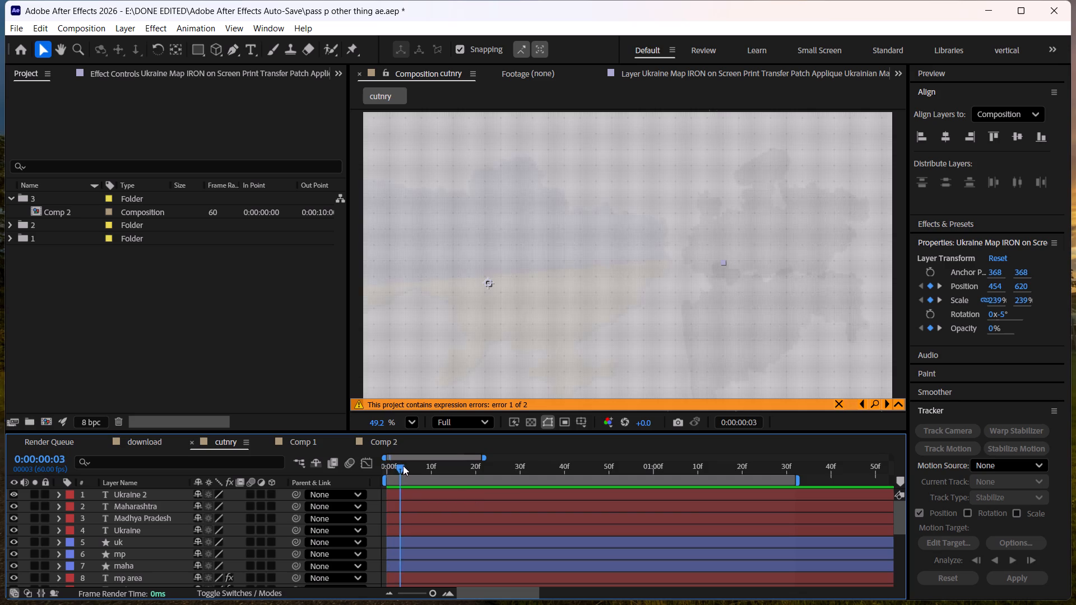
drag(403, 466, 475, 466)
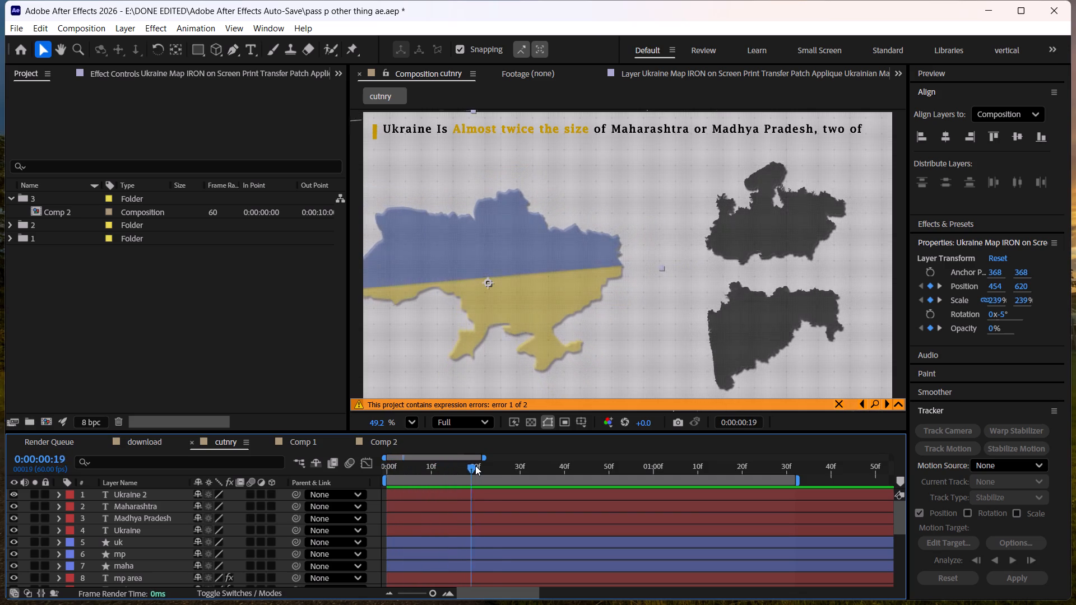
drag(475, 466, 553, 480)
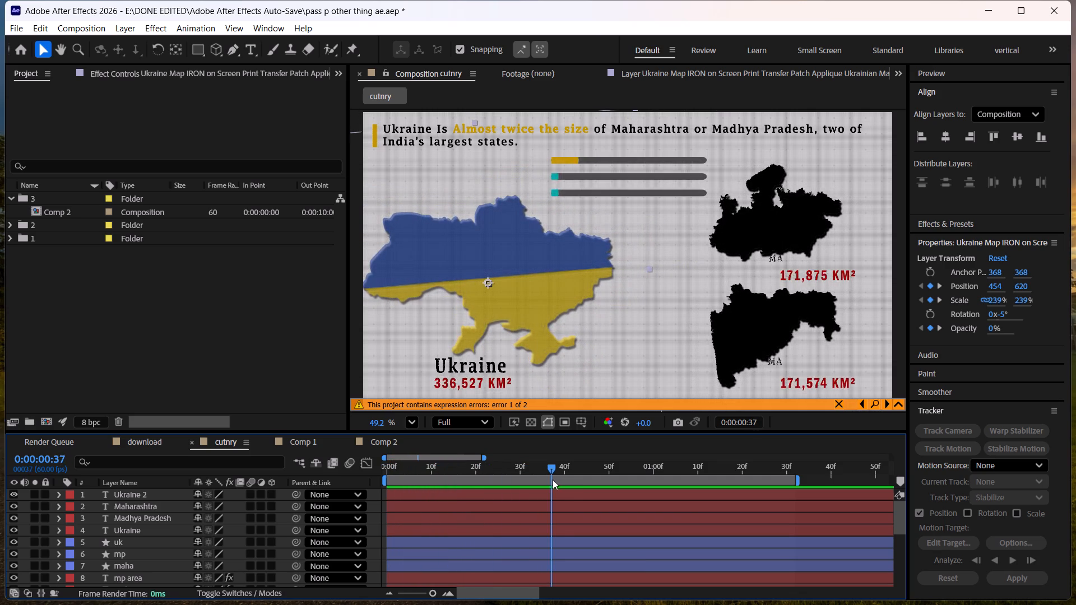
drag(553, 480, 642, 487)
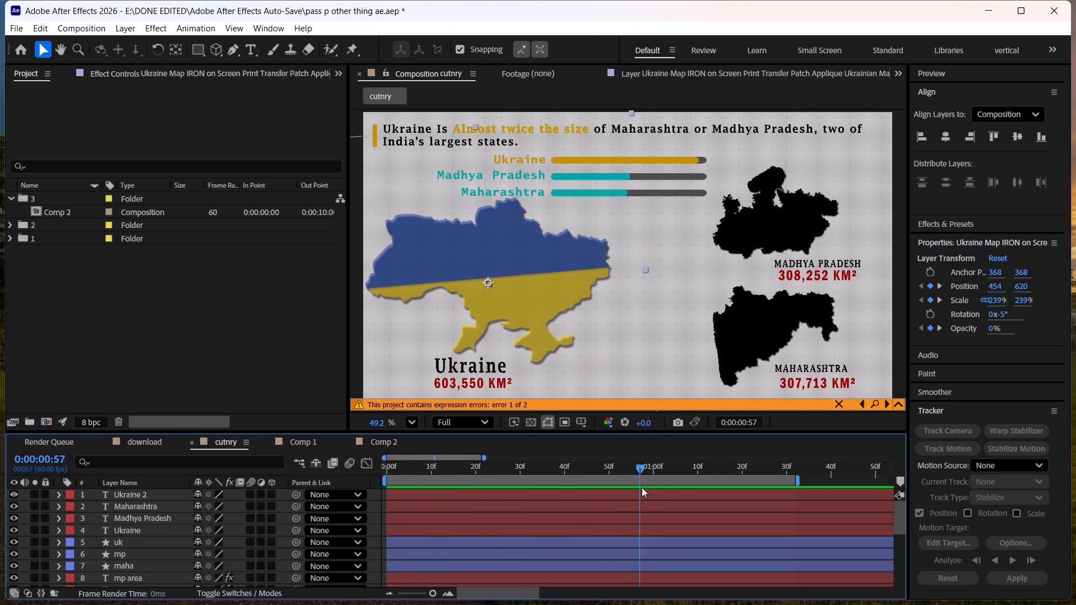
drag(642, 487, 782, 491)
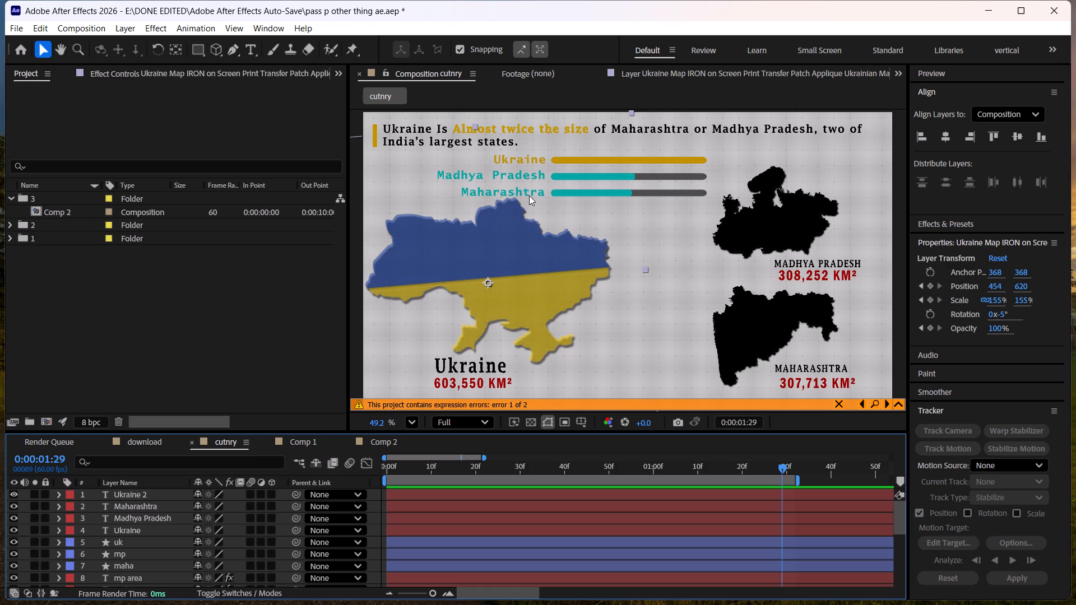
click(520, 196)
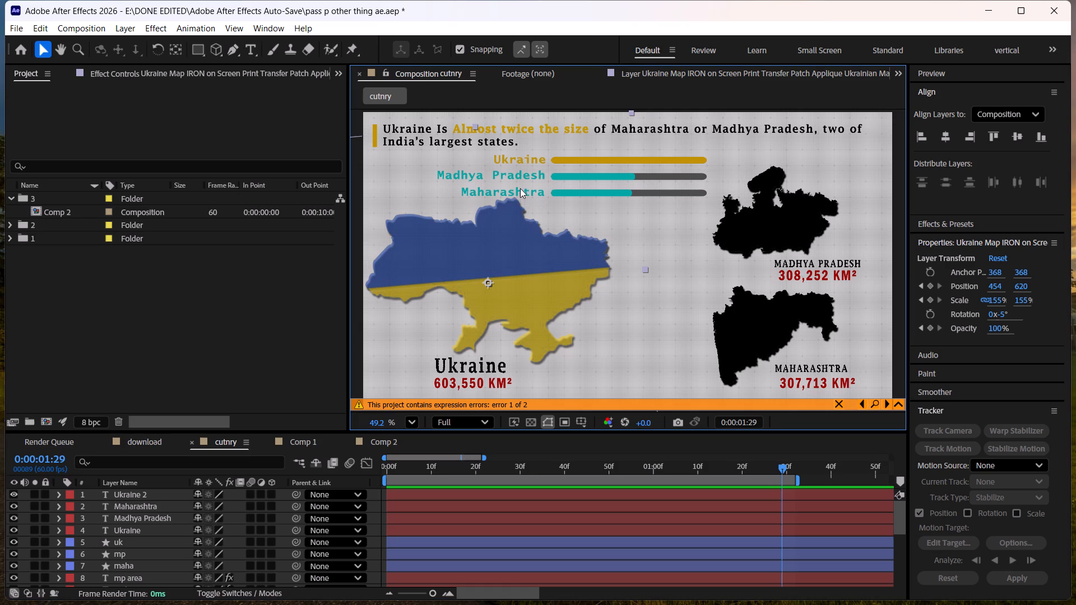
click(525, 189)
click(232, 518)
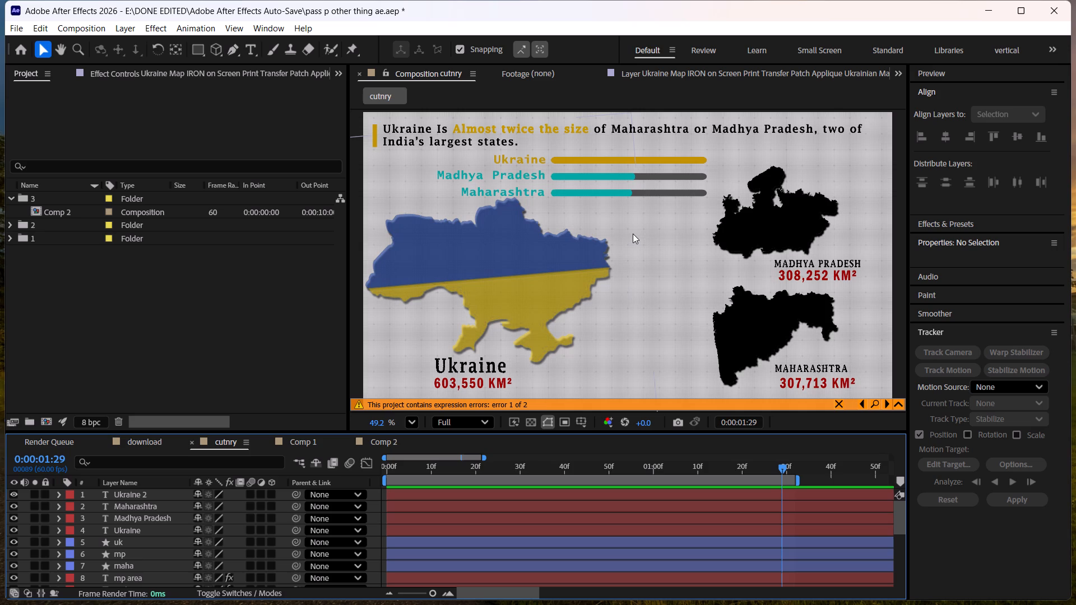
Scrub back and forth through cutnry's bar and label animation, stopping at 0:00:01:07 with the bars filled.
drag(453, 468, 452, 468)
drag(452, 468, 633, 469)
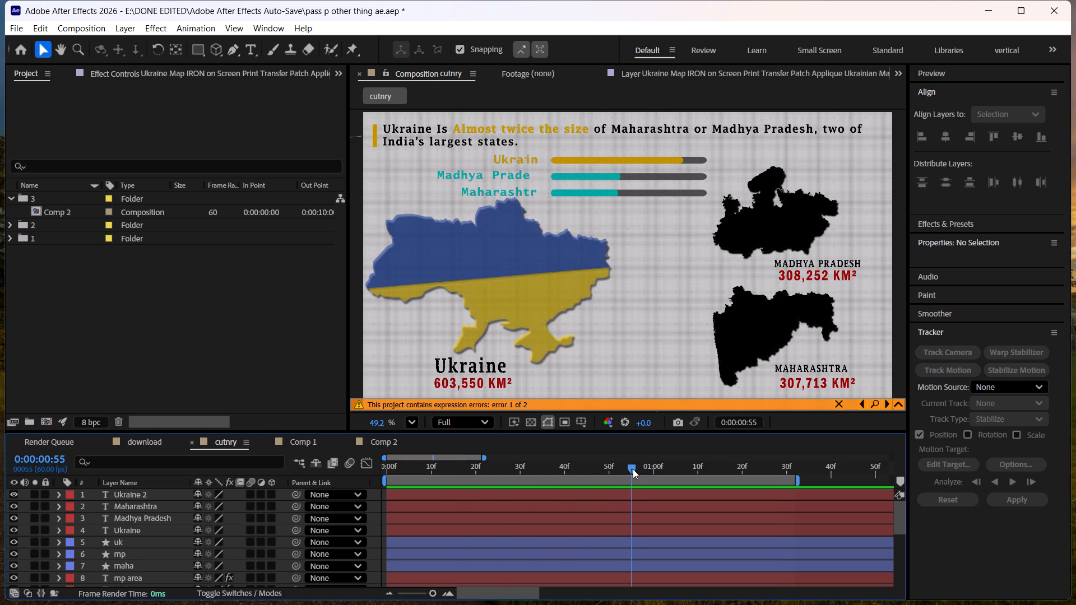
drag(633, 469, 636, 469)
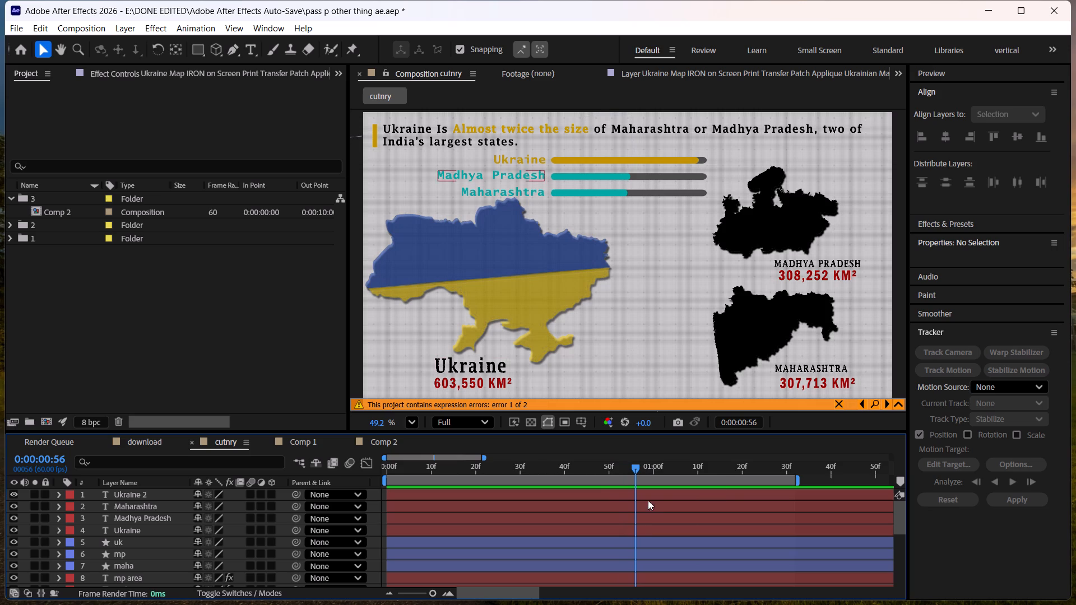
drag(666, 470, 768, 472)
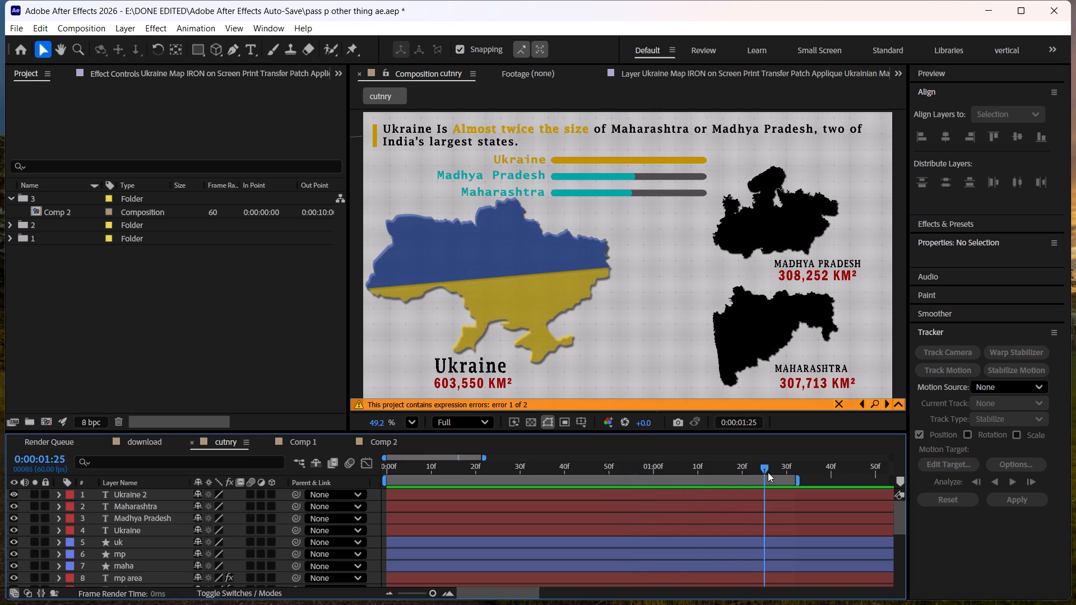
drag(768, 472, 629, 485)
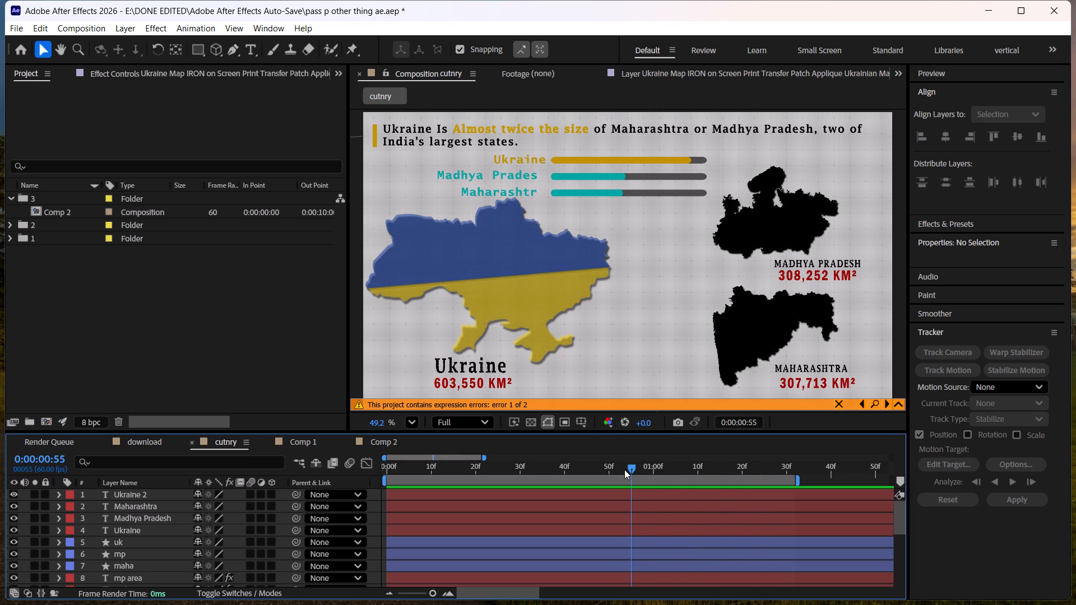
drag(624, 468, 577, 480)
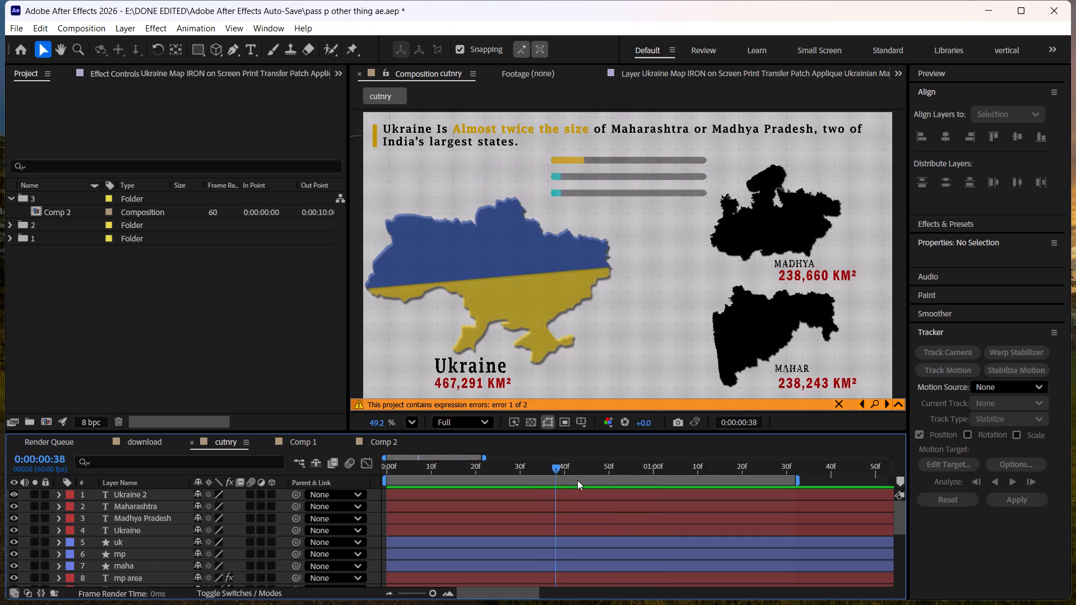
drag(577, 480, 684, 475)
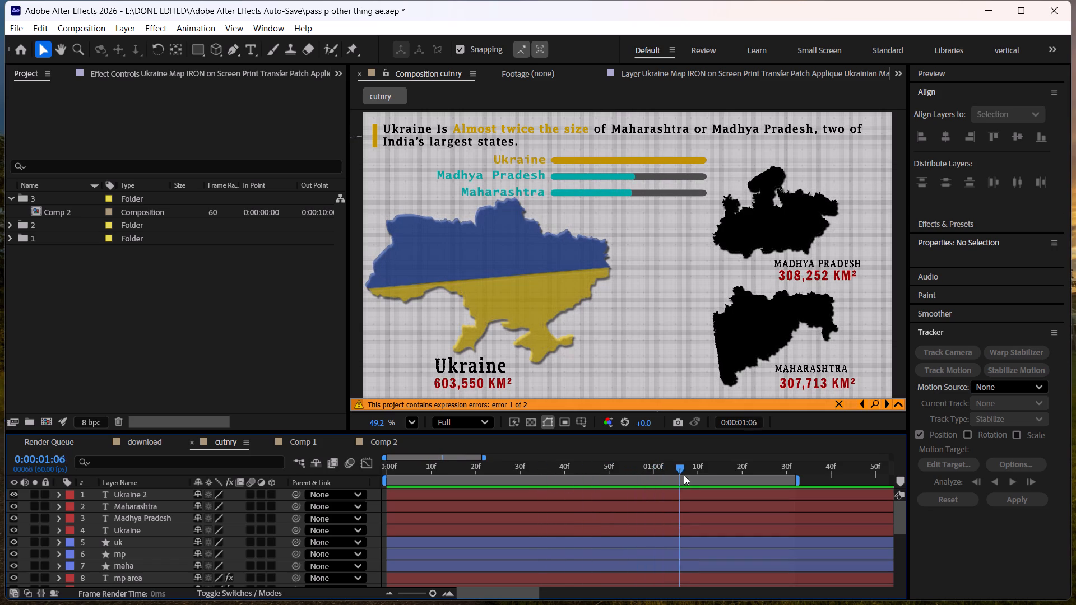
drag(684, 475, 685, 475)
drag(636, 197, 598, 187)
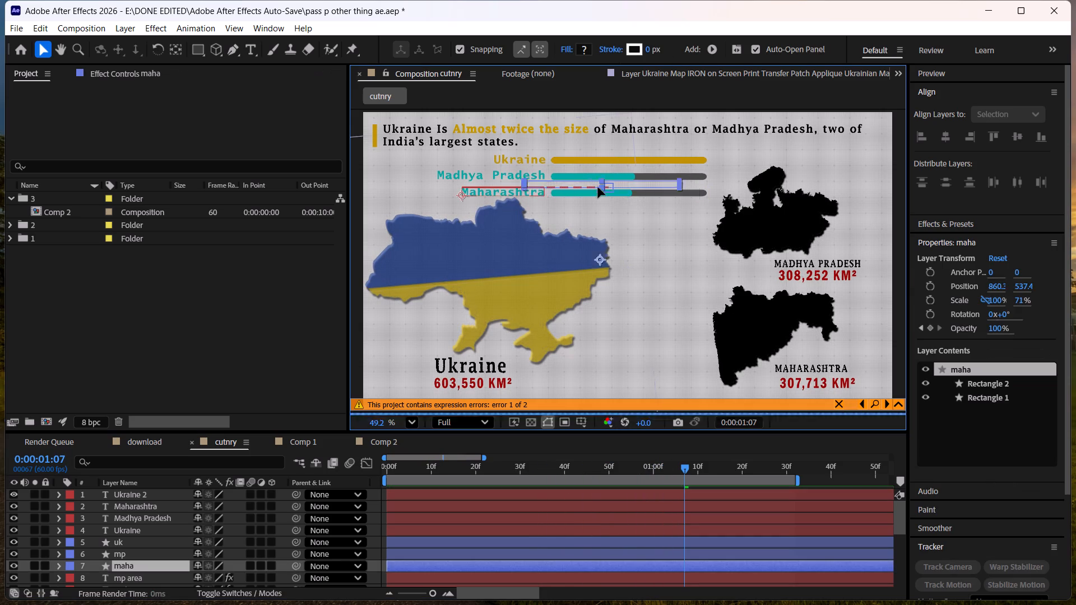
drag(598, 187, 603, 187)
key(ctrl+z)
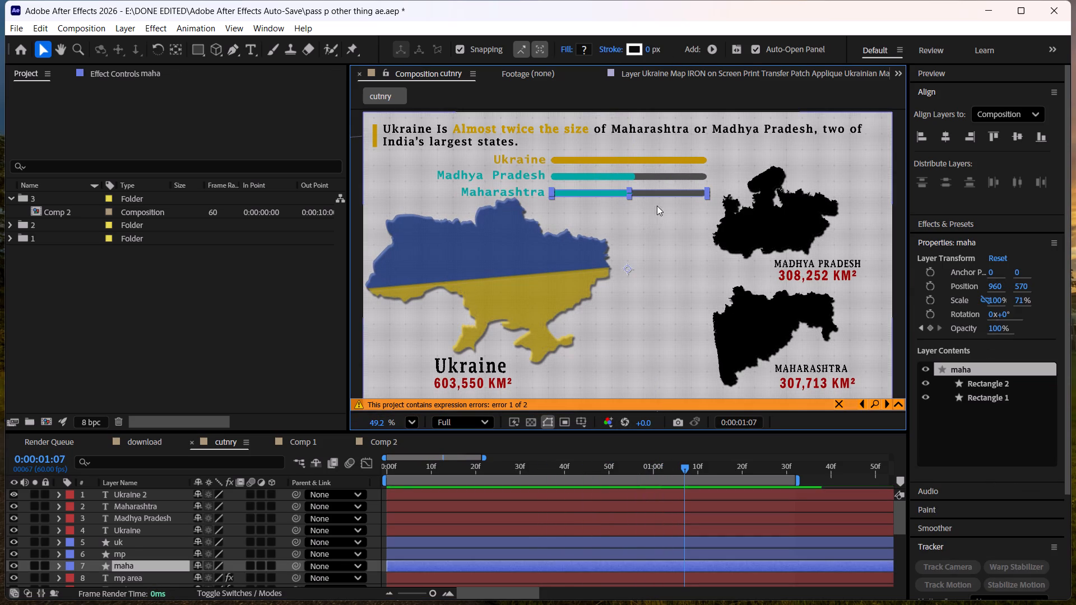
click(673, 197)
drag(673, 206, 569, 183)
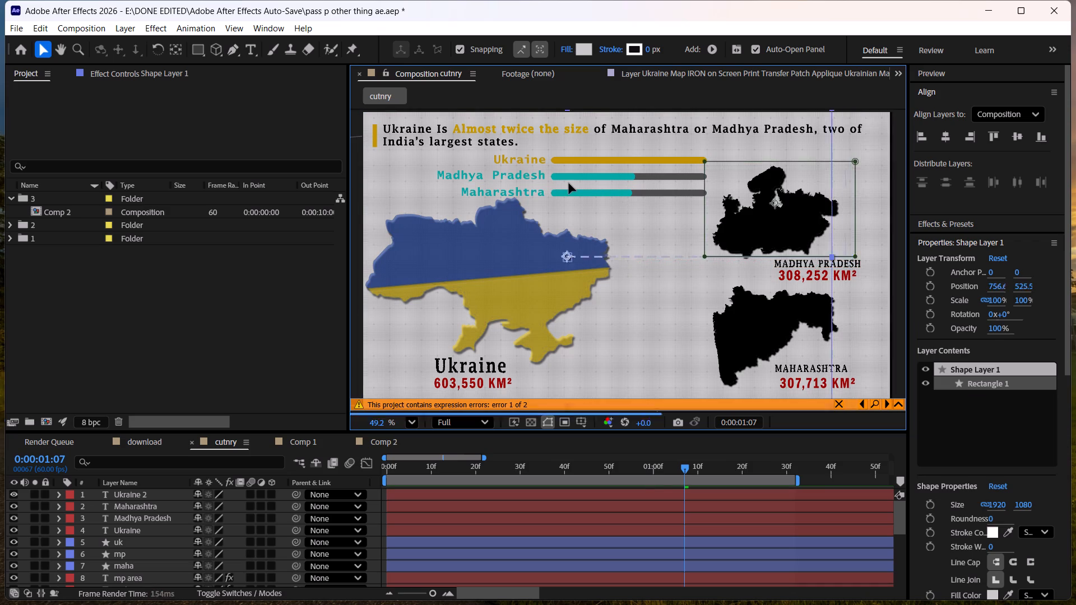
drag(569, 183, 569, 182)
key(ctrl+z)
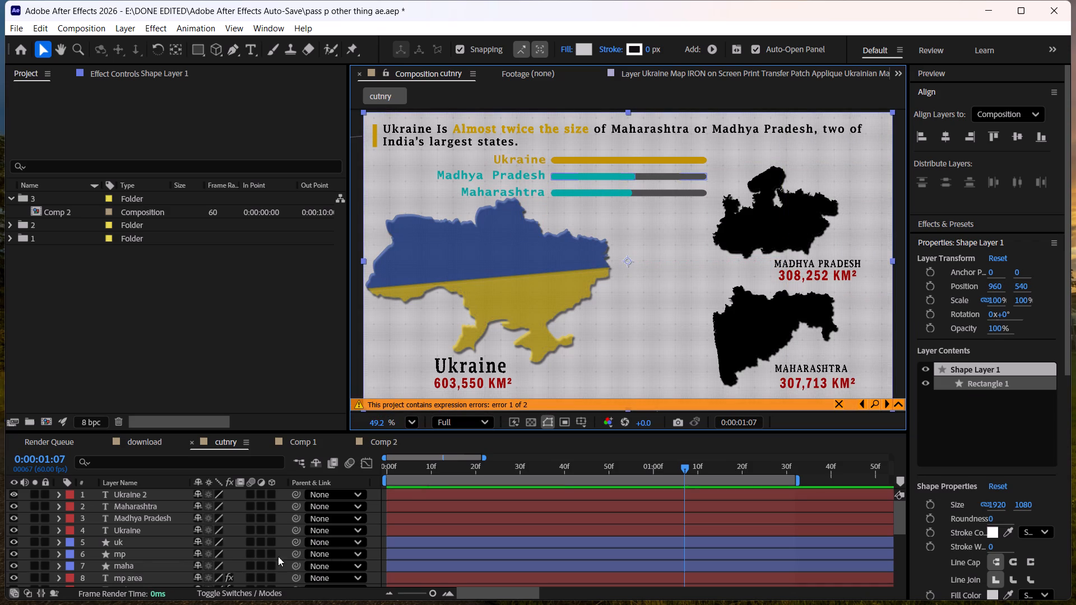
Lock the background layer Shape Layer 1 at the bottom of the cutnry layer stack, leaving the Ukraine map layer unlocked.
scroll(130, 546, up, 4)
scroll(138, 559, down, 3)
scroll(25, 587, down, 1)
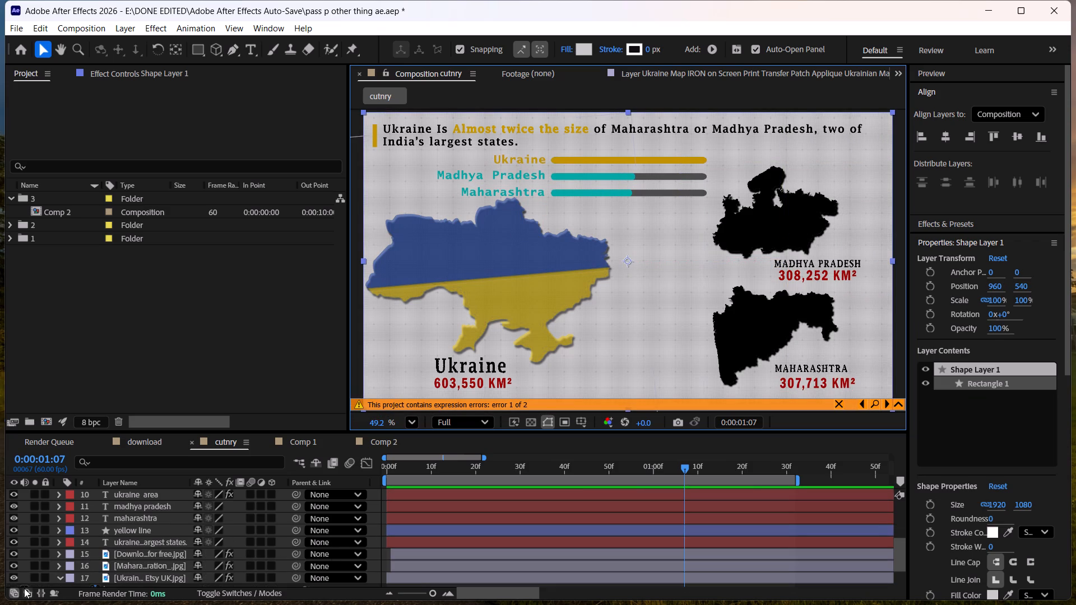
scroll(24, 588, down, 1)
click(48, 581)
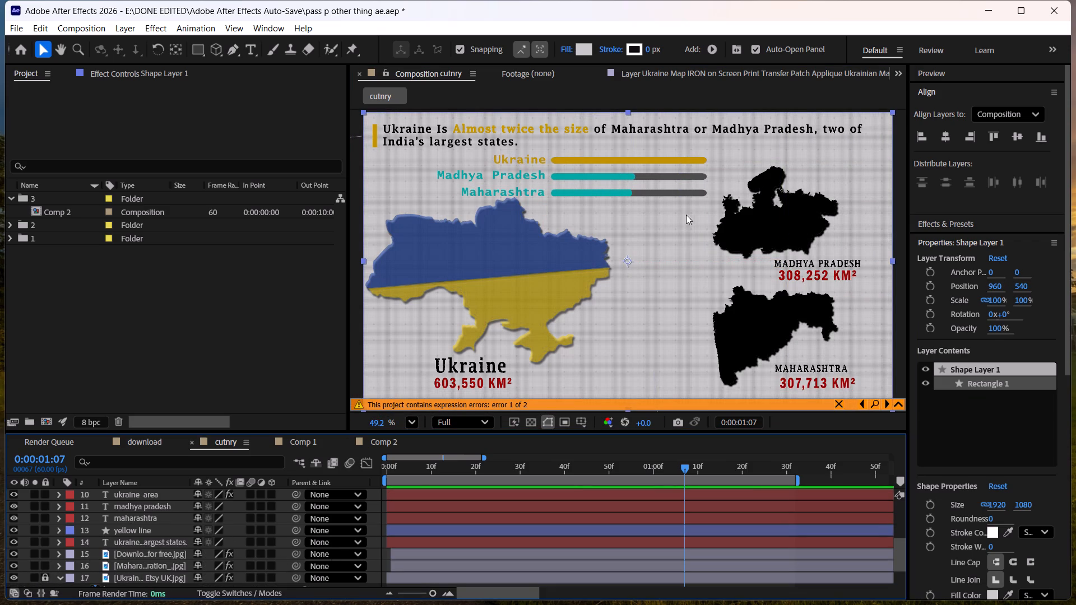
drag(660, 202, 599, 180)
key(ctrl+z)
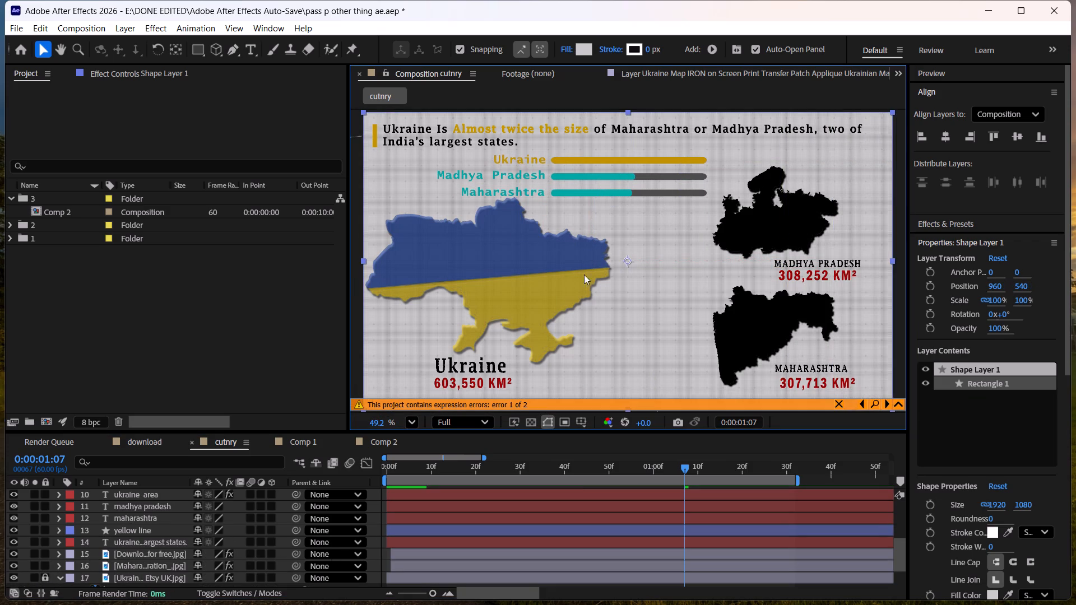
click(47, 577)
scroll(45, 552, down, 5)
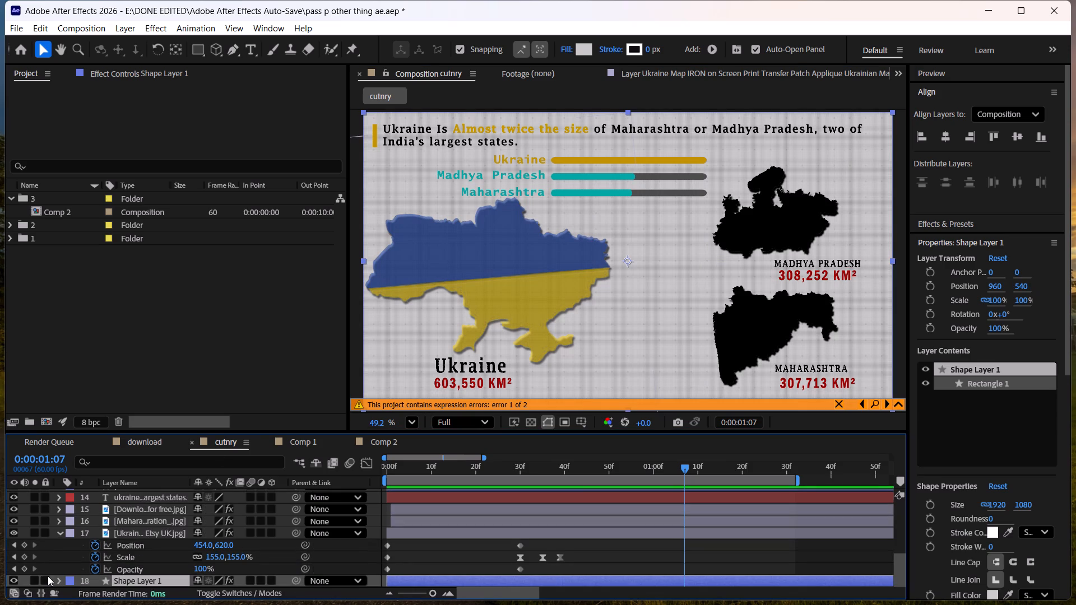
click(48, 579)
Reveal the keyframed properties of all cutnry layers and collapse them again.
key(u)
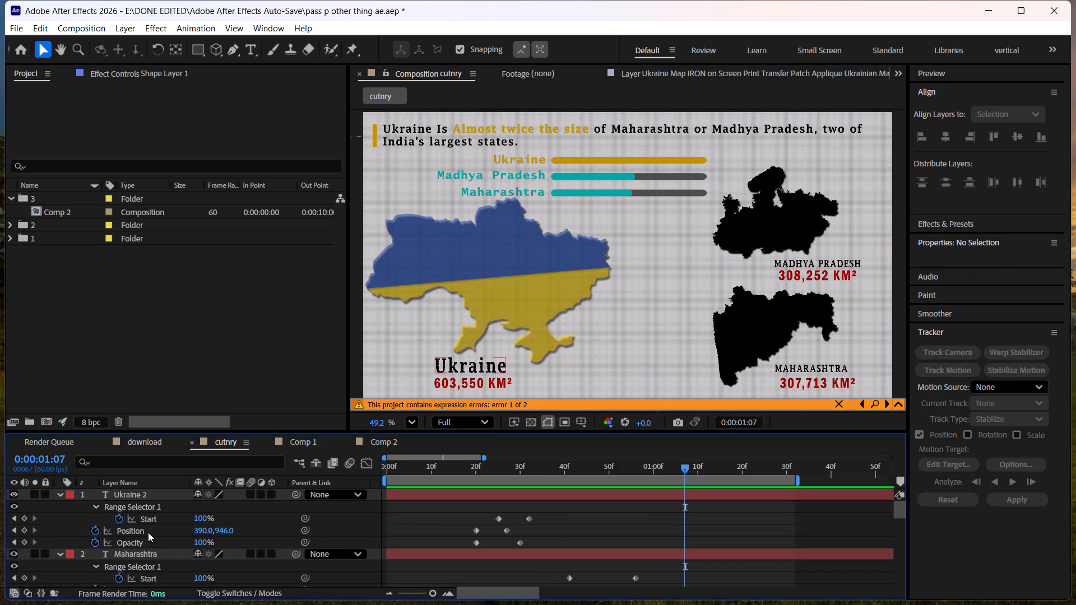
key(u)
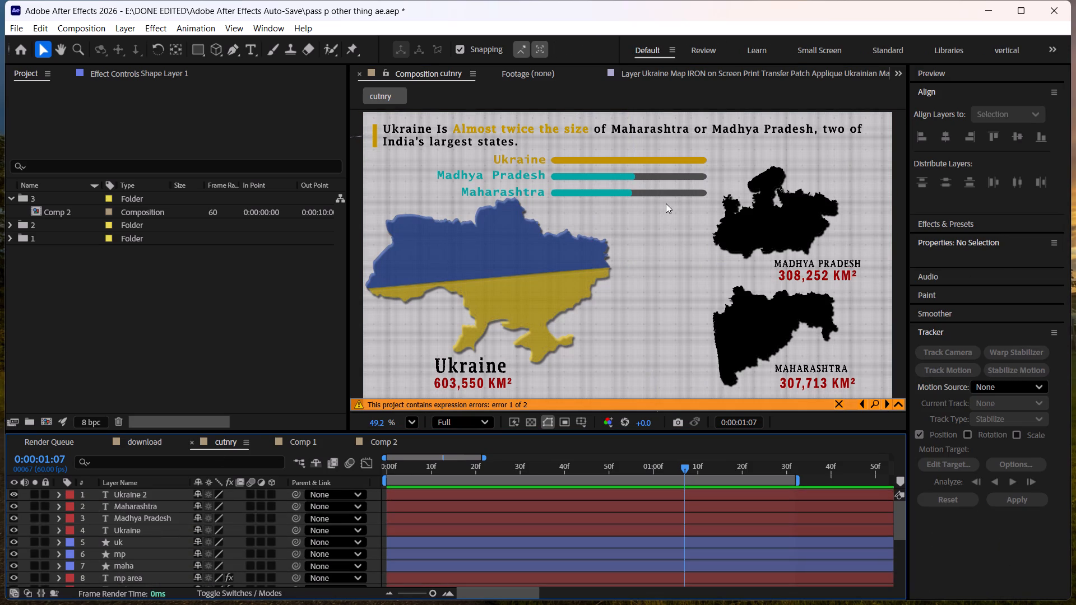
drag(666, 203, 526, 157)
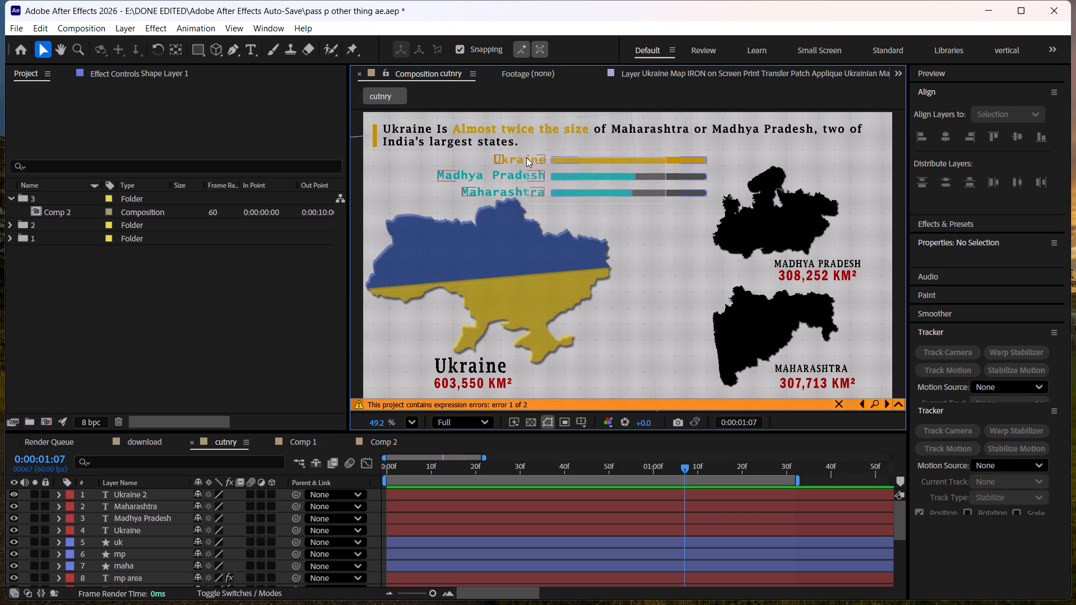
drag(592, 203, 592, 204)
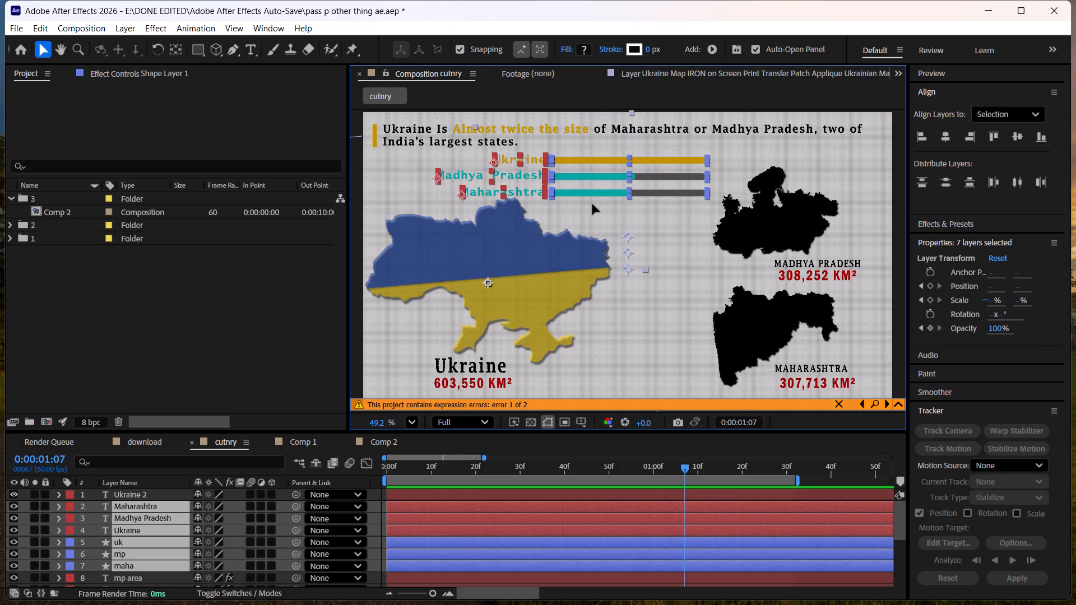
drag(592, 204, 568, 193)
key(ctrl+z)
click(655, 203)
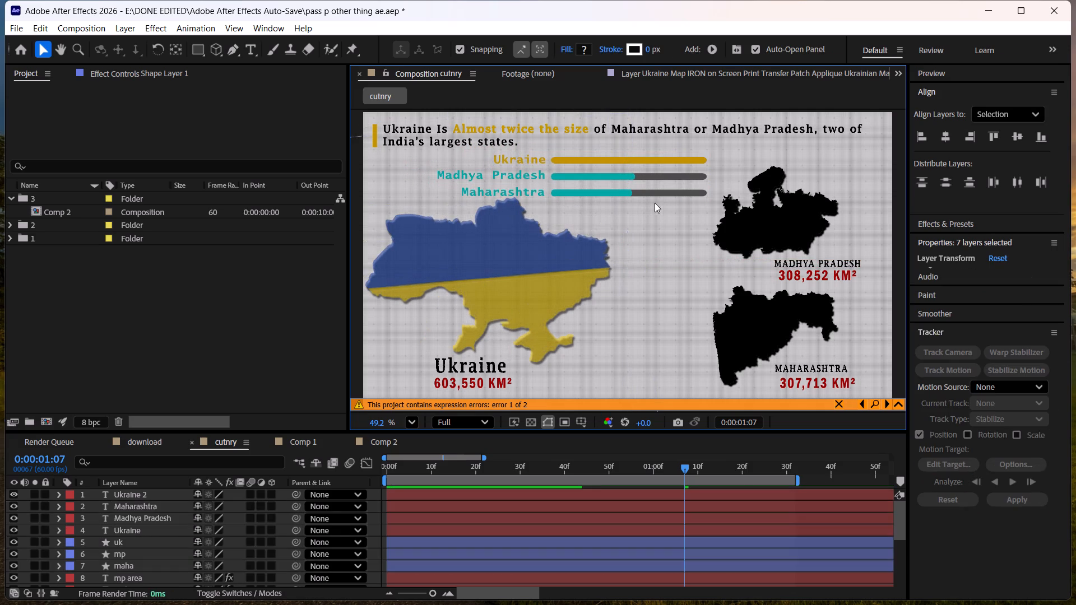
Move the Maharashtra label and its maha bar up together, bringing the label's position to 357, 283.
click(670, 194)
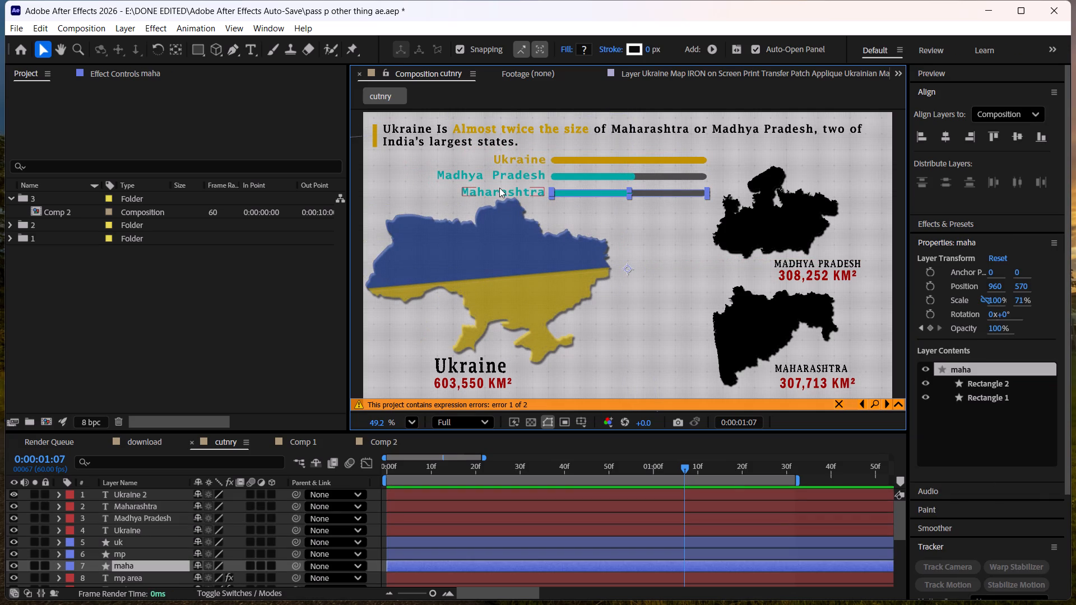
shift+click(500, 191)
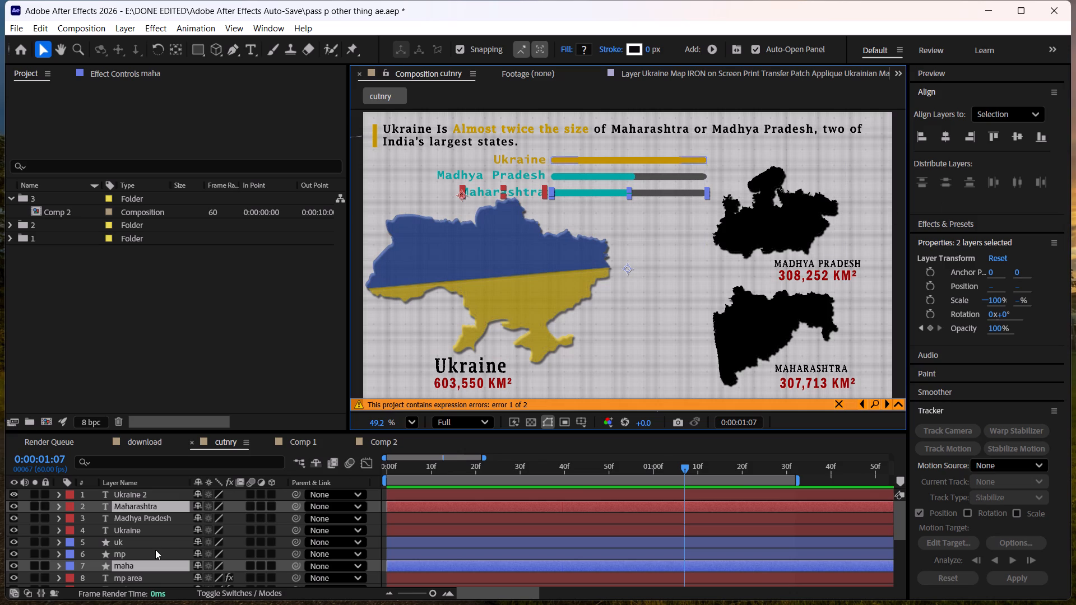
key(p)
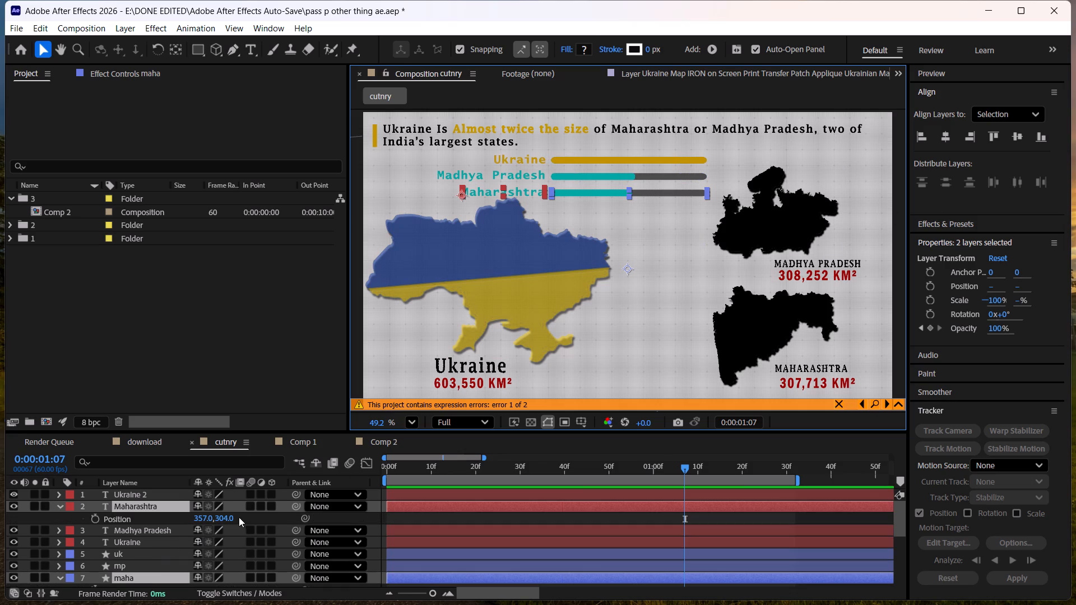
drag(231, 519, 217, 520)
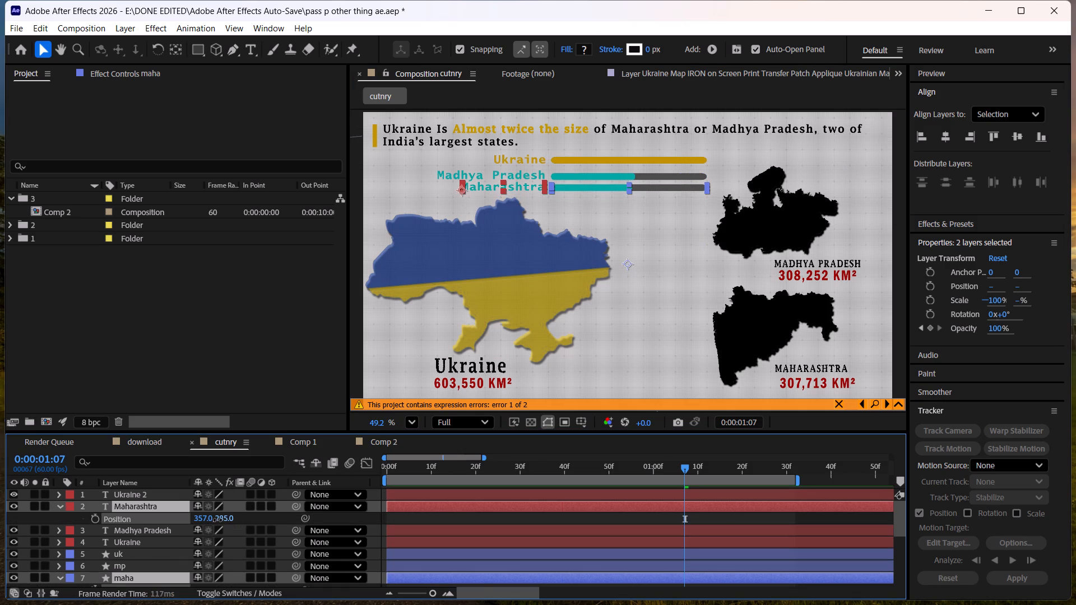
drag(217, 520, 216, 520)
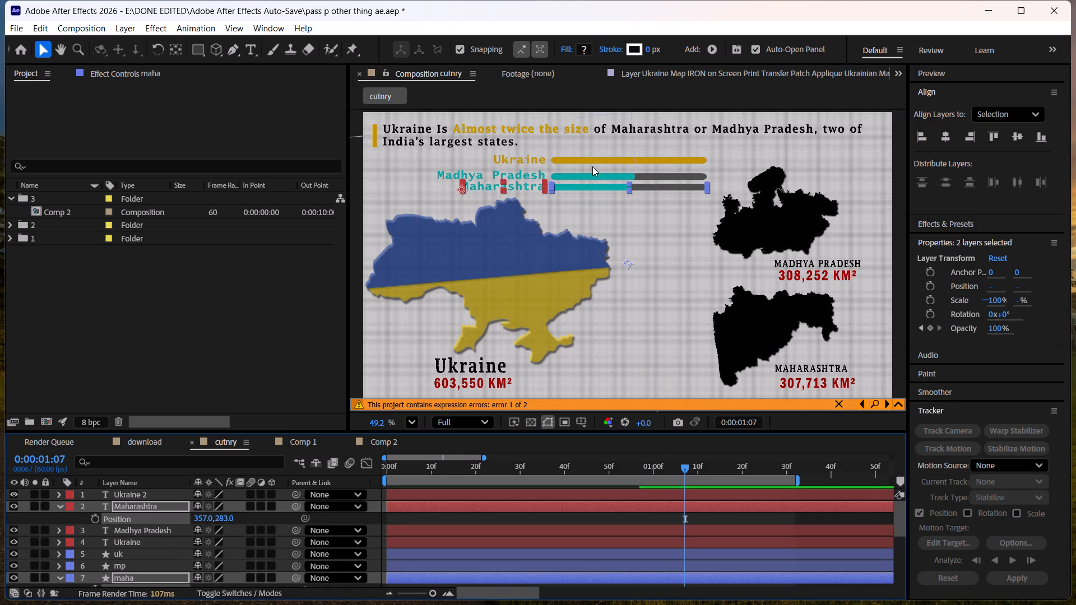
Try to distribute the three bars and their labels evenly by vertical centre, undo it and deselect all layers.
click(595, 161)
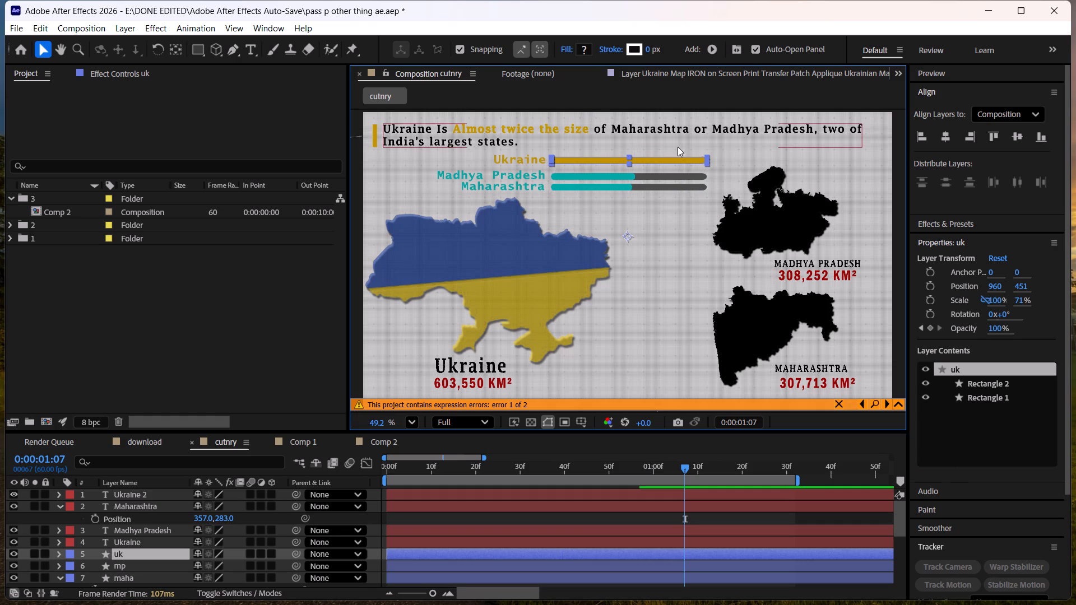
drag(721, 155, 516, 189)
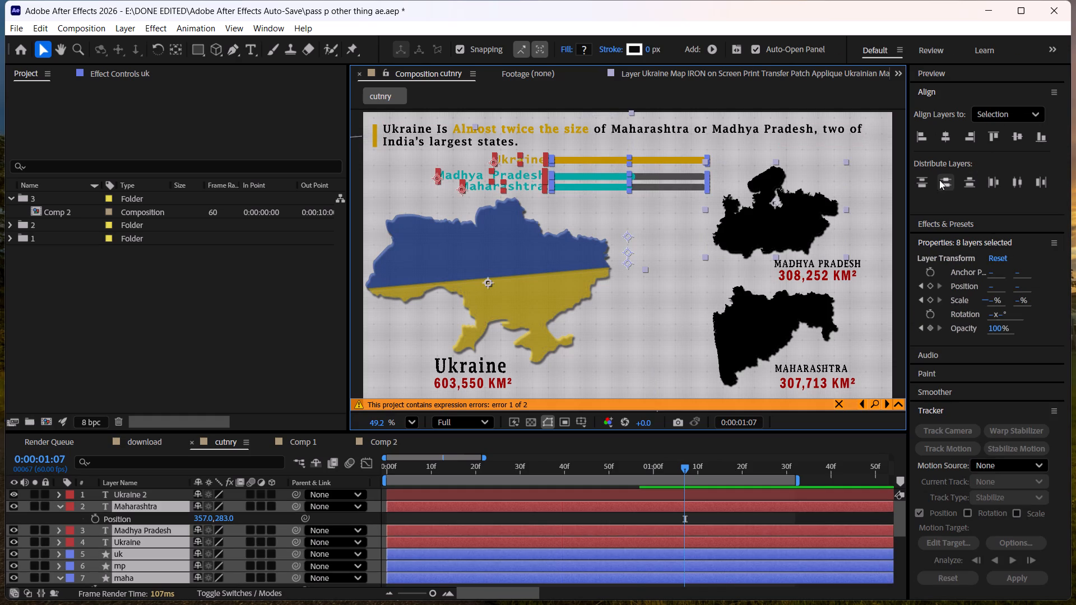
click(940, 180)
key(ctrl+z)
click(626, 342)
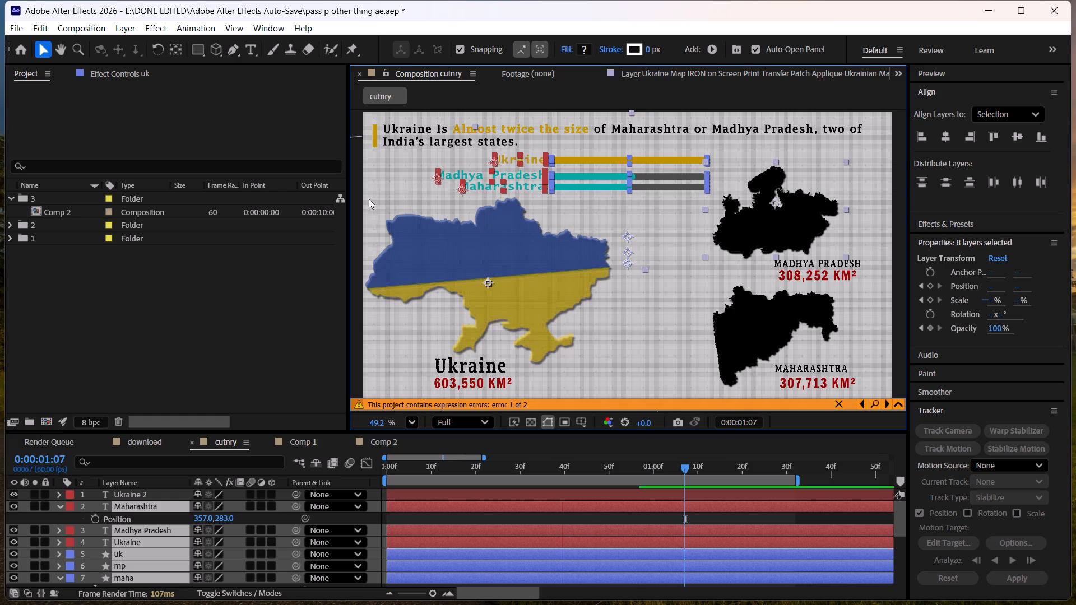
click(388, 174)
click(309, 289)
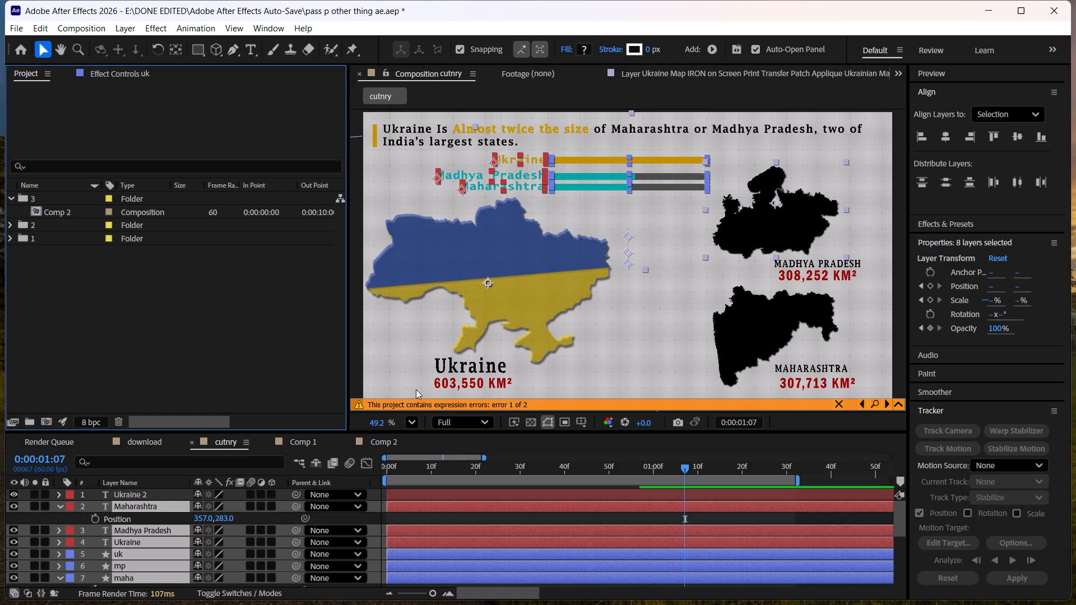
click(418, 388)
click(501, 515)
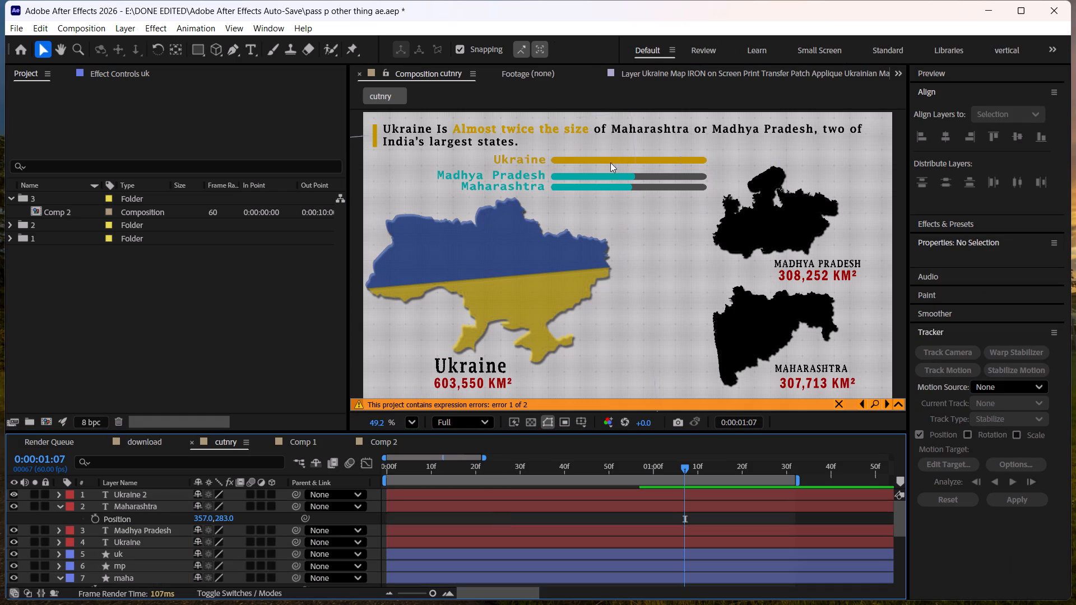
Move the Madhya Pradesh label and its mp bar up slightly to sit about midway between the Ukraine and Maharashtra rows.
click(610, 175)
shift+click(529, 178)
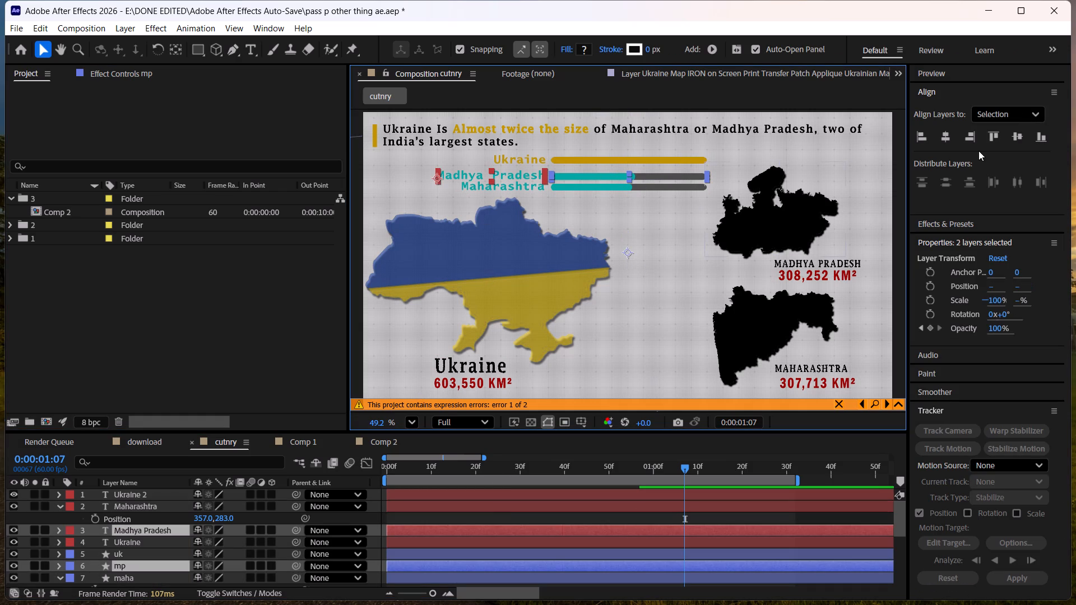
drag(1017, 291, 1007, 295)
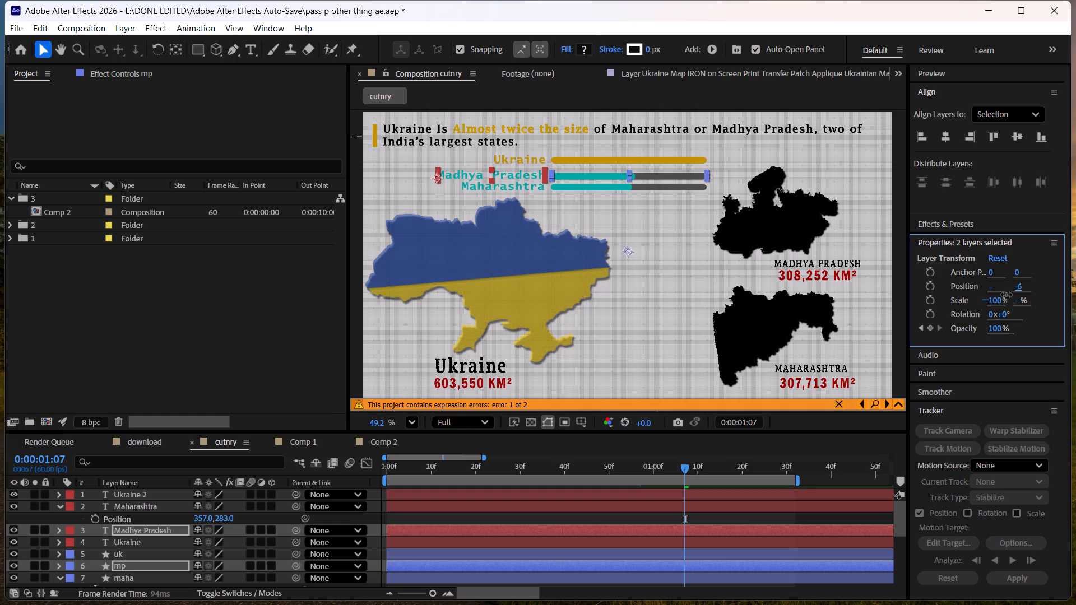
drag(1007, 295, 1003, 295)
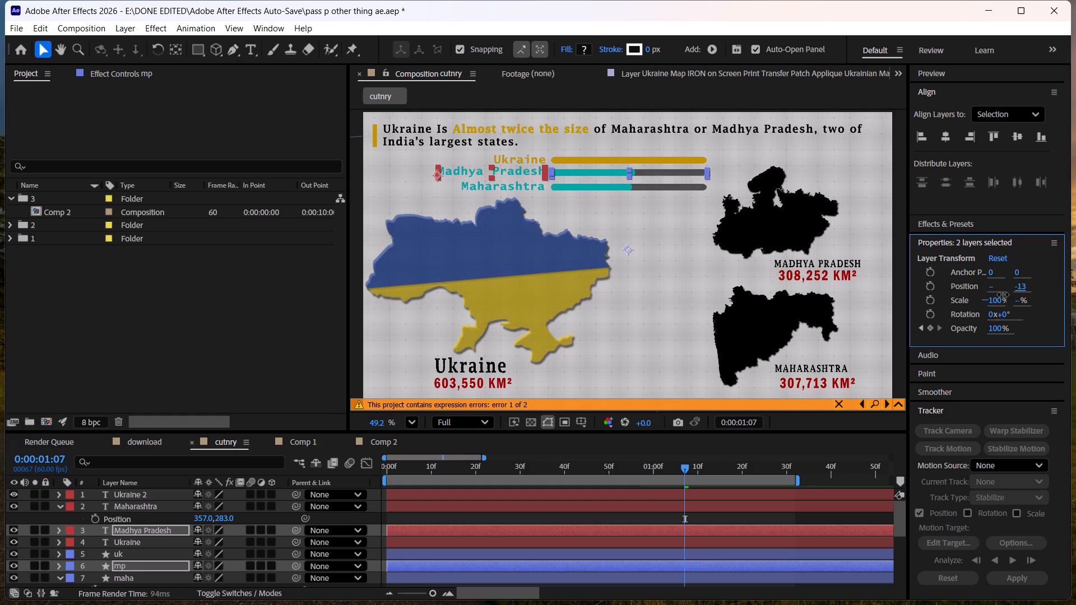
drag(1003, 295, 1008, 295)
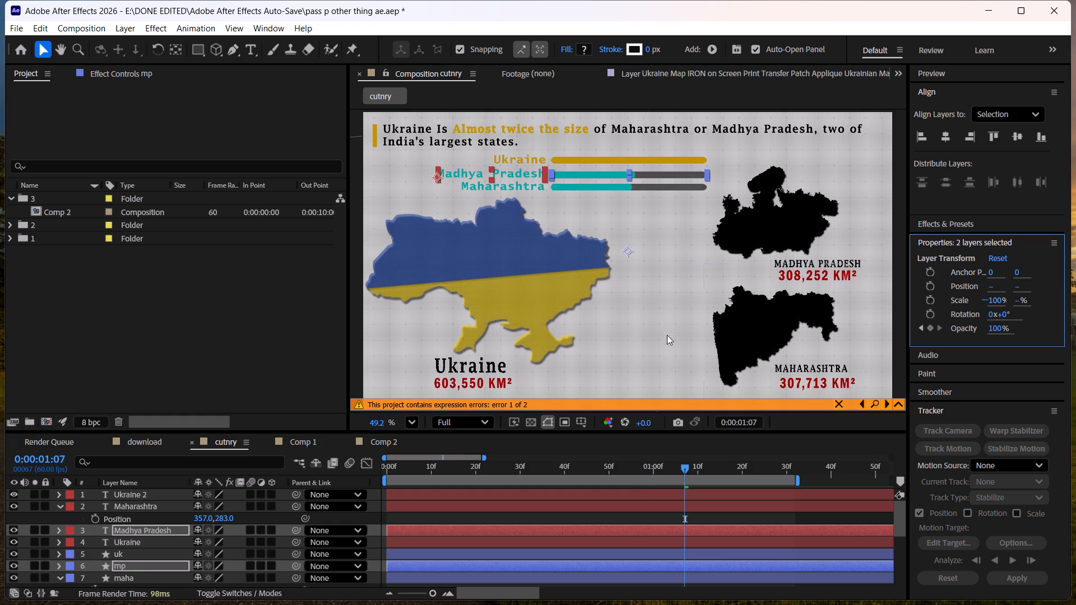
click(650, 330)
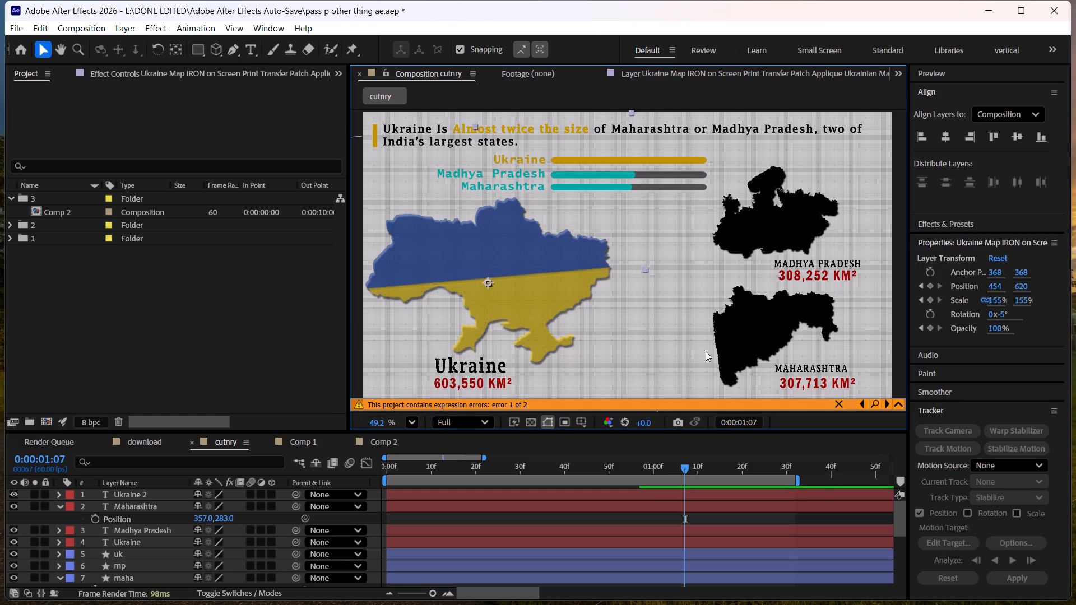
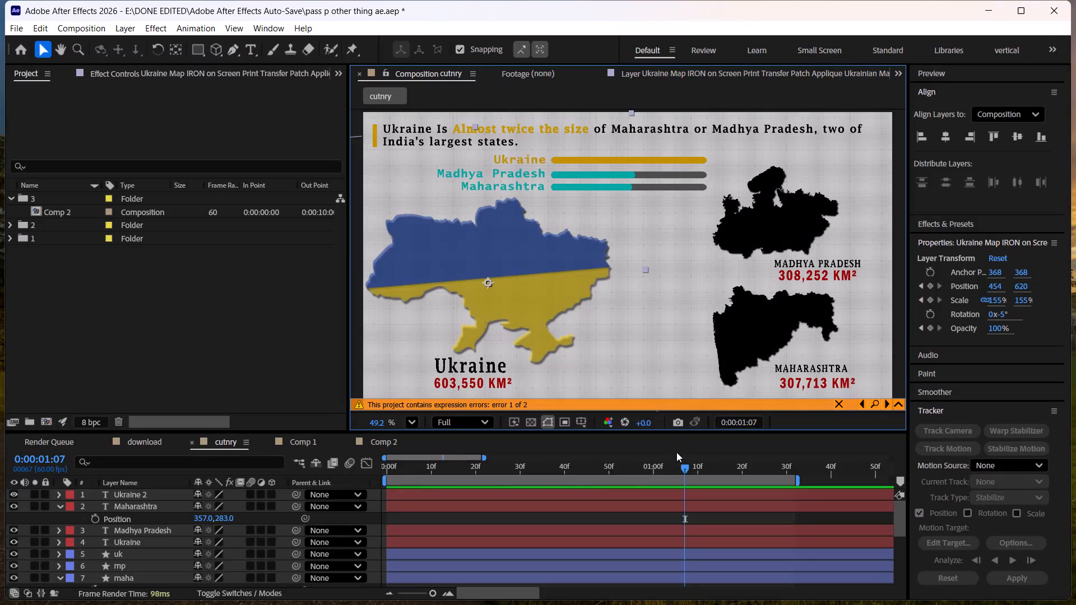
Scrub through the cutnry timeline back to the start and forward to 0:00:00:58 to check the animation.
drag(678, 462, 606, 468)
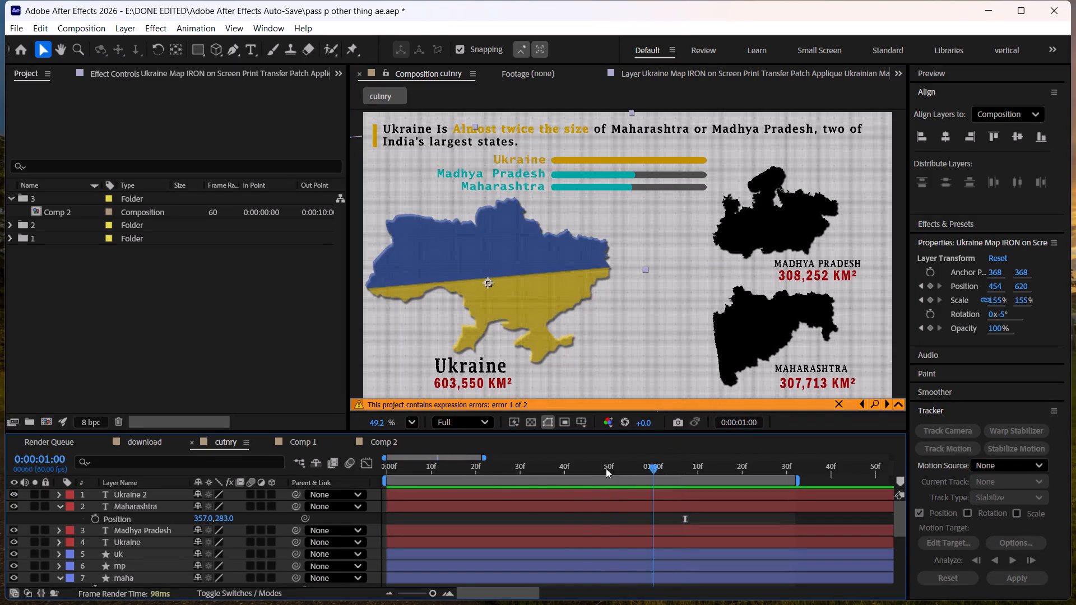
drag(606, 468, 718, 476)
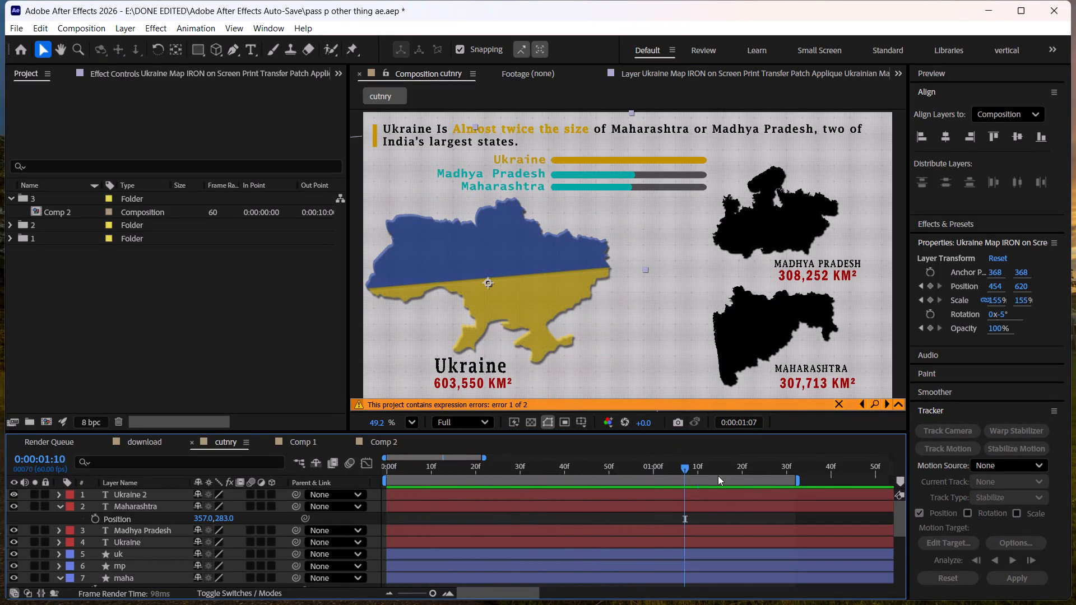
drag(718, 476, 388, 486)
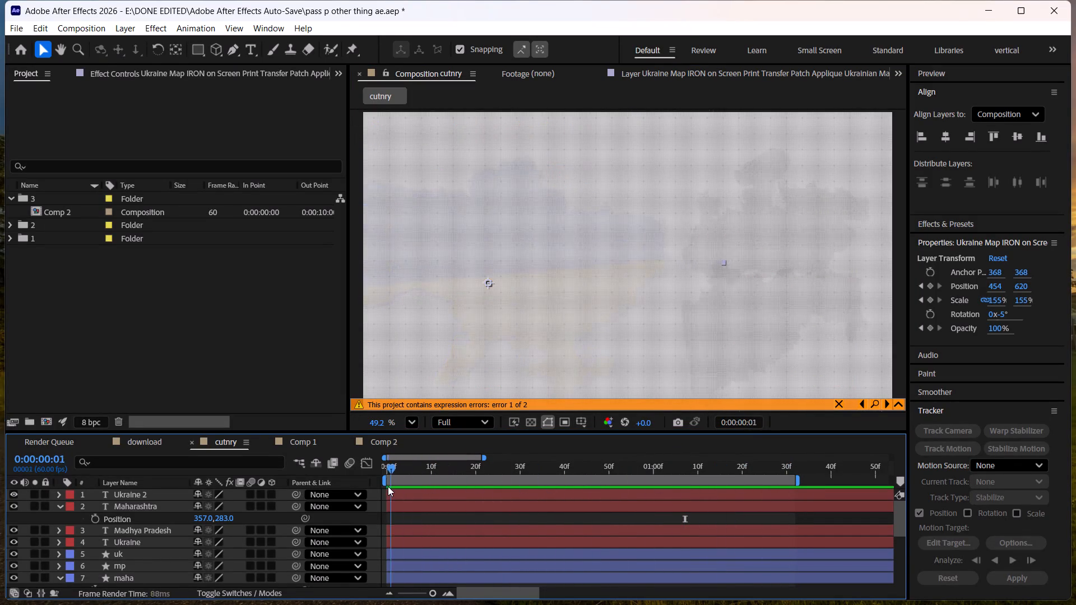
drag(388, 486, 646, 486)
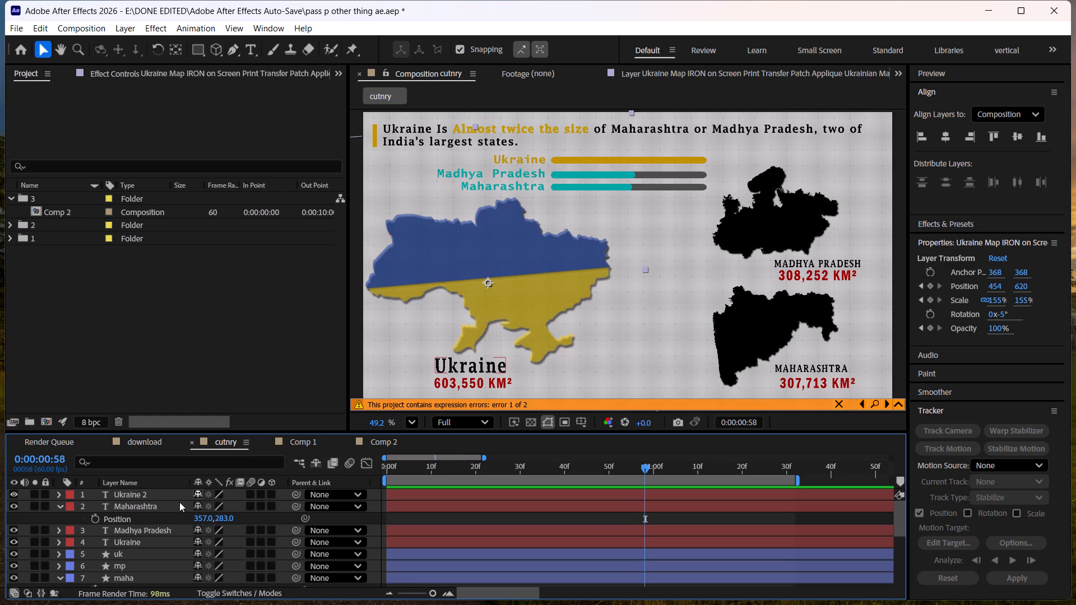
Deselect everything in cutnry and reveal all modified properties of every layer.
scroll(176, 503, up, 3)
text(uu)
scroll(155, 513, up, 1)
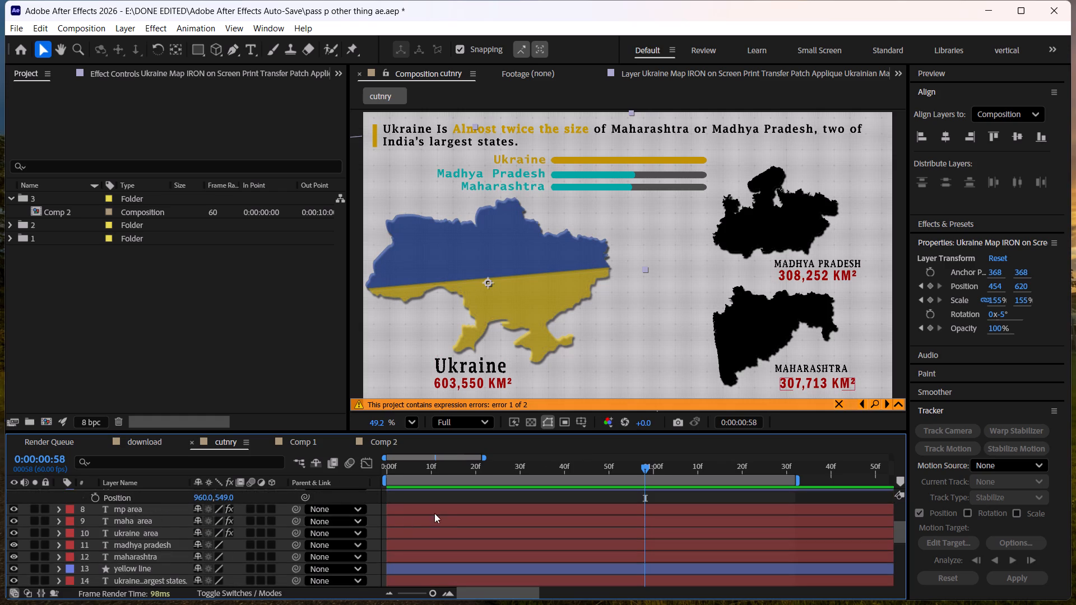
scroll(429, 513, up, 3)
scroll(324, 548, up, 3)
click(272, 519)
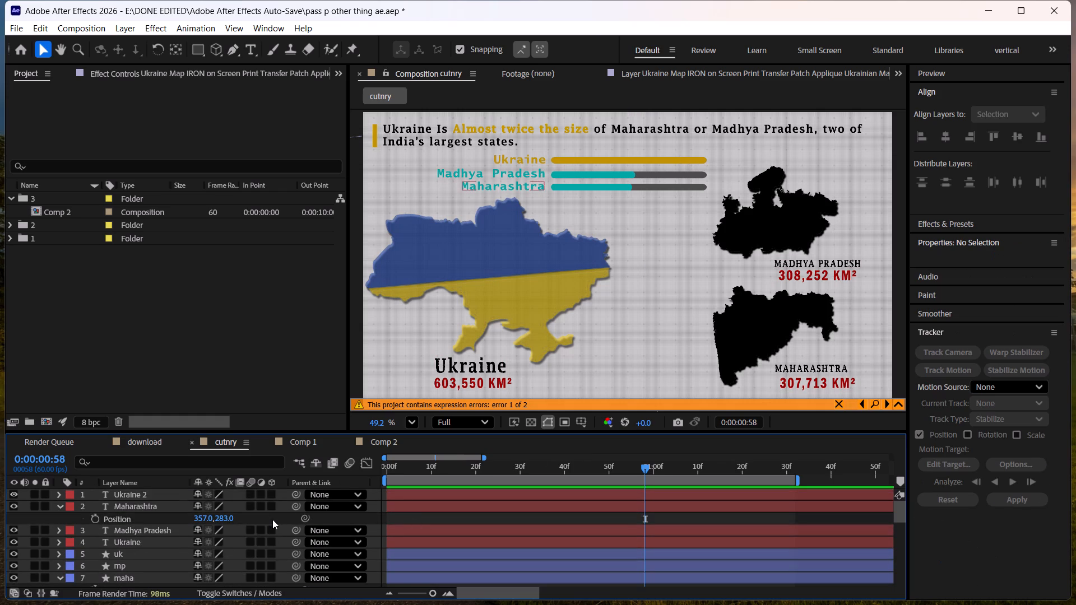
text(uuuu)
key(u)
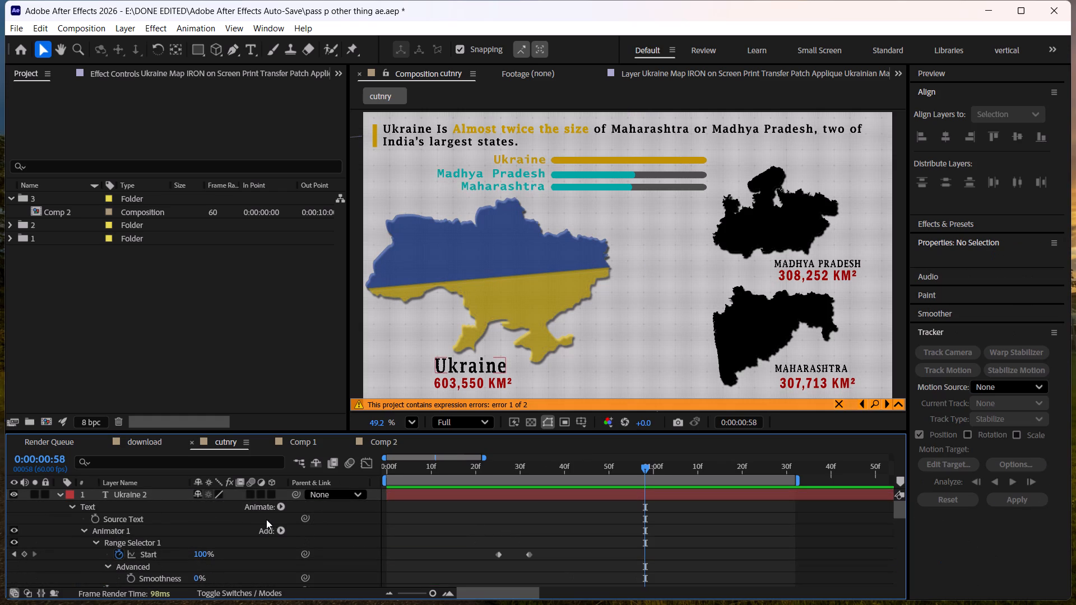
click(251, 519)
text(uu)
Look through the revealed properties and keyframes of the cutnry layers from the text labels down to the Ukraine map.
scroll(243, 524, down, 5)
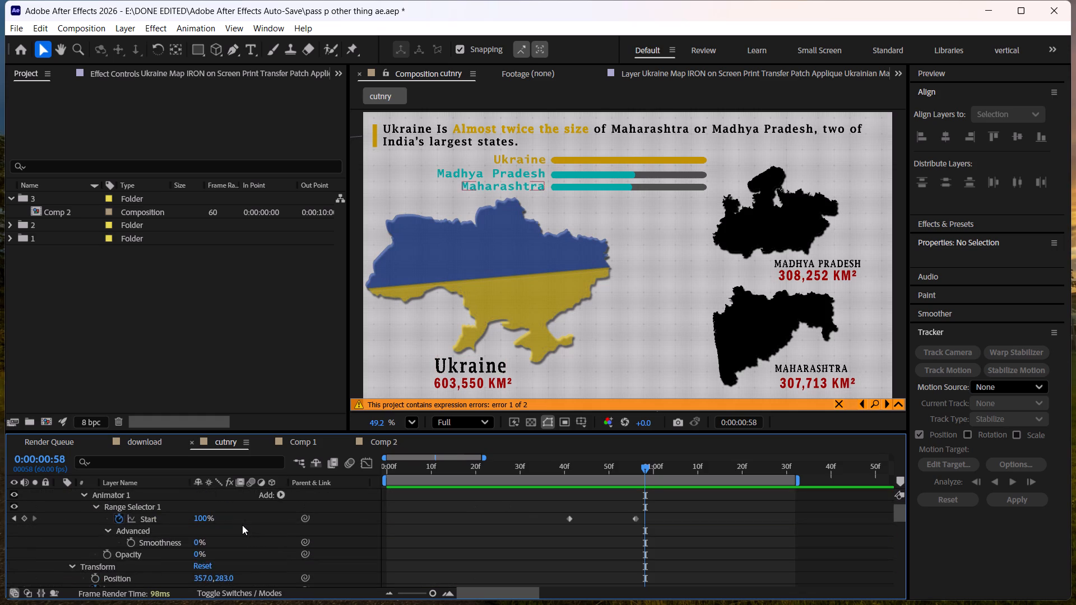
scroll(242, 525, up, 1)
scroll(242, 525, down, 12)
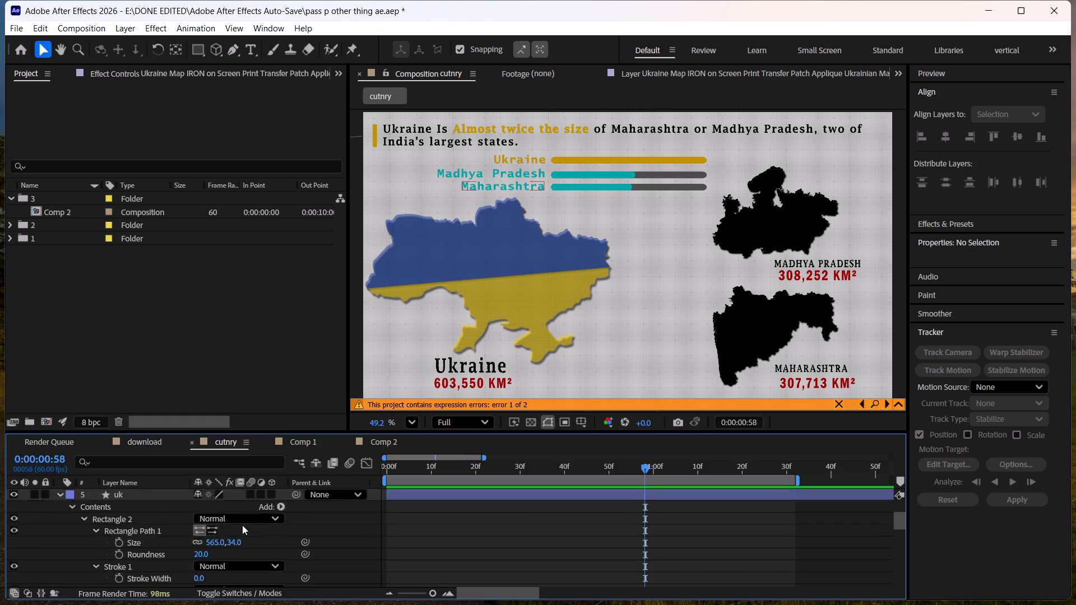
scroll(242, 525, down, 19)
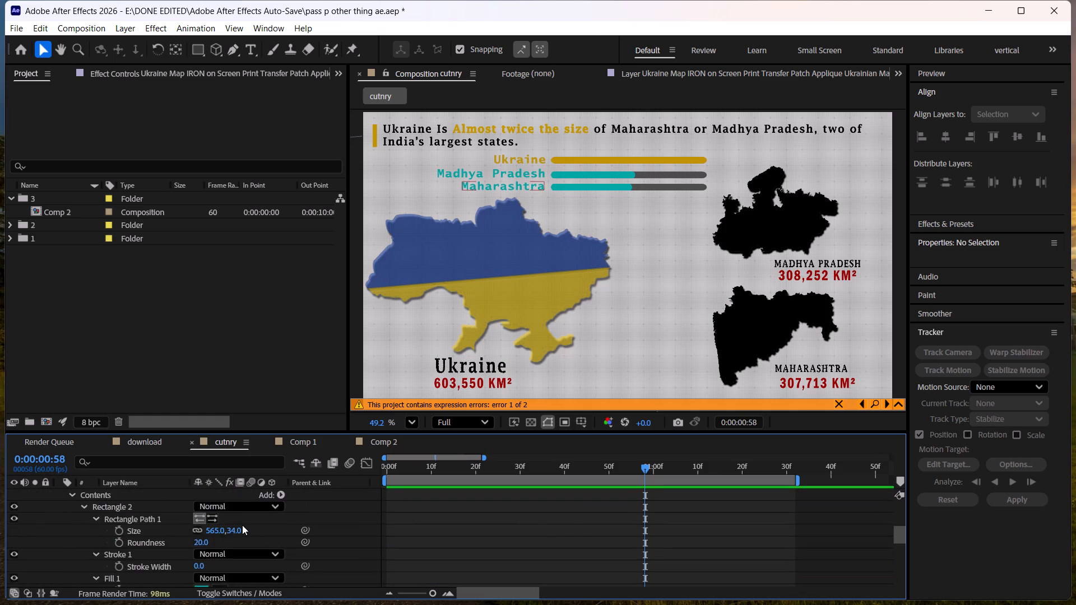
scroll(242, 525, down, 13)
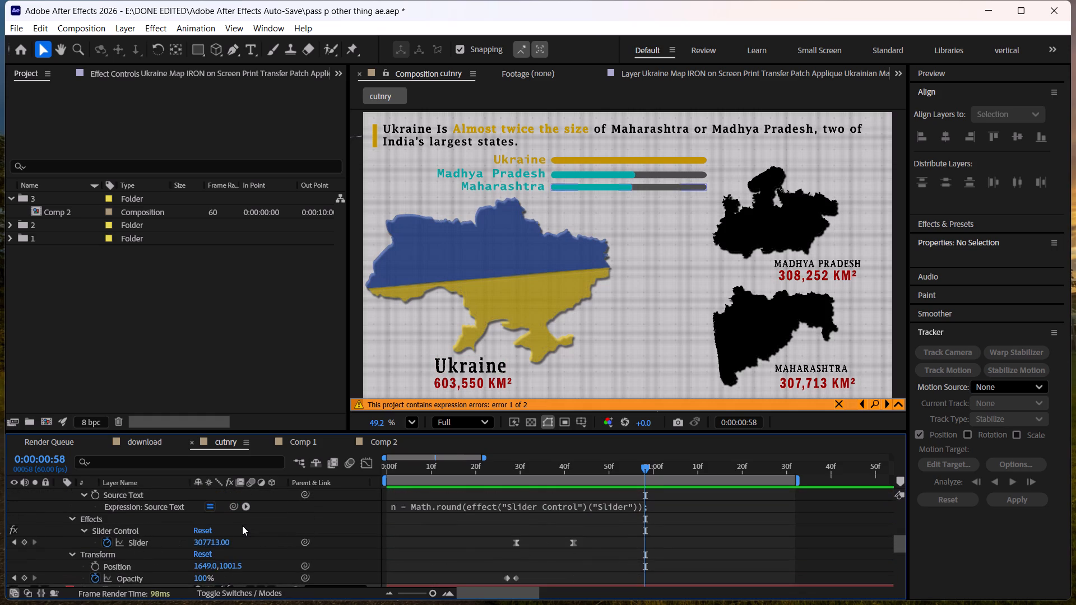
scroll(242, 525, down, 13)
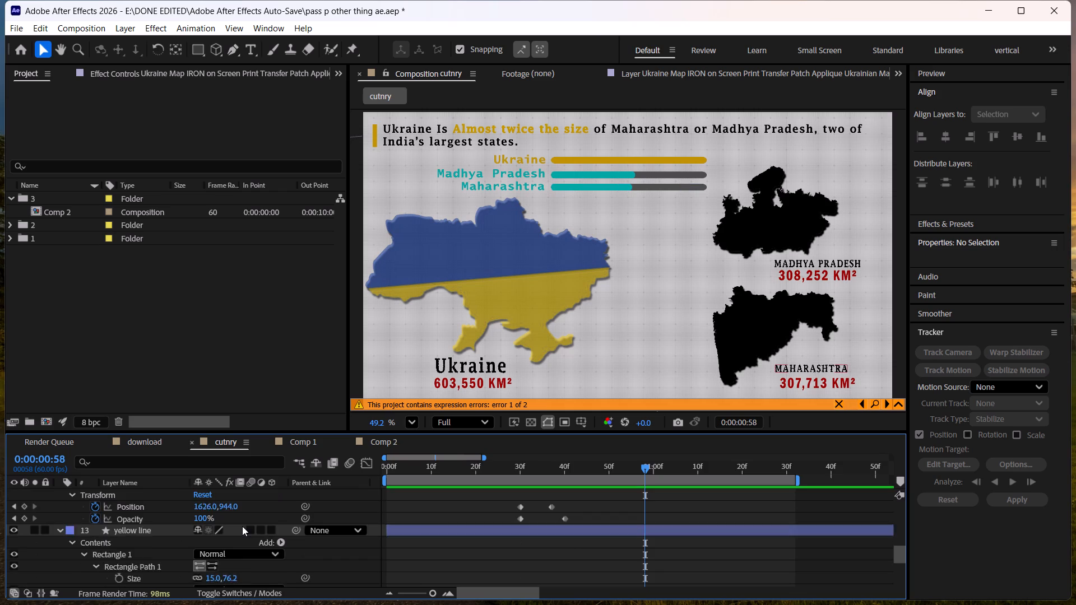
scroll(242, 526, down, 17)
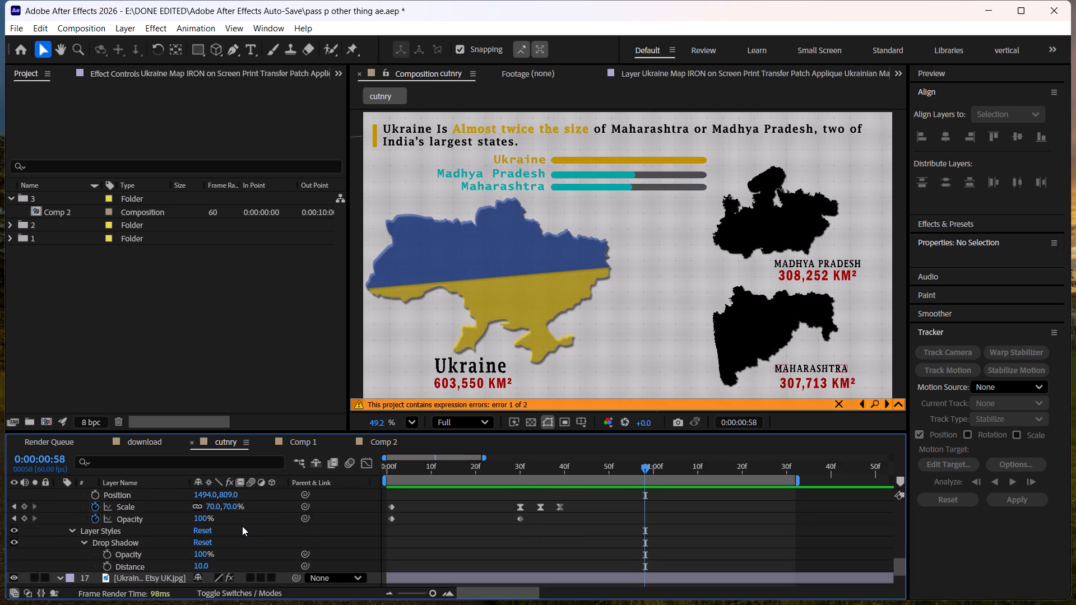
scroll(242, 526, down, 11)
Enlarge the timeline to fill the window and examine the properties of the Ukraine map layer and Shape Layer 1's Grid effects.
key(grave)
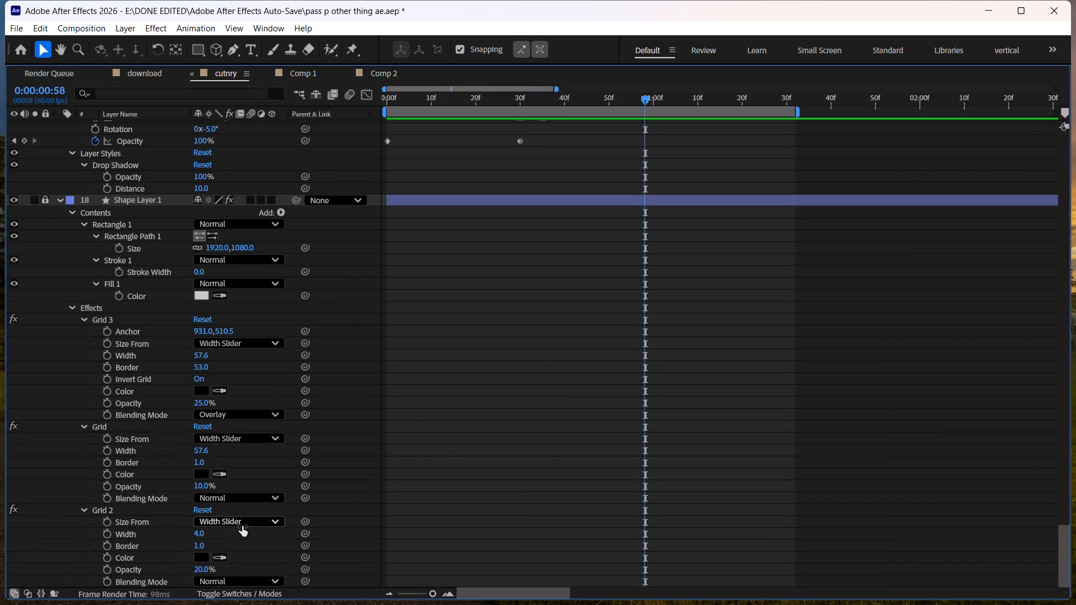
scroll(458, 373, down, 5)
scroll(296, 451, down, 7)
scroll(207, 450, down, 2)
scroll(207, 450, up, 1)
scroll(207, 450, down, 3)
scroll(207, 450, up, 3)
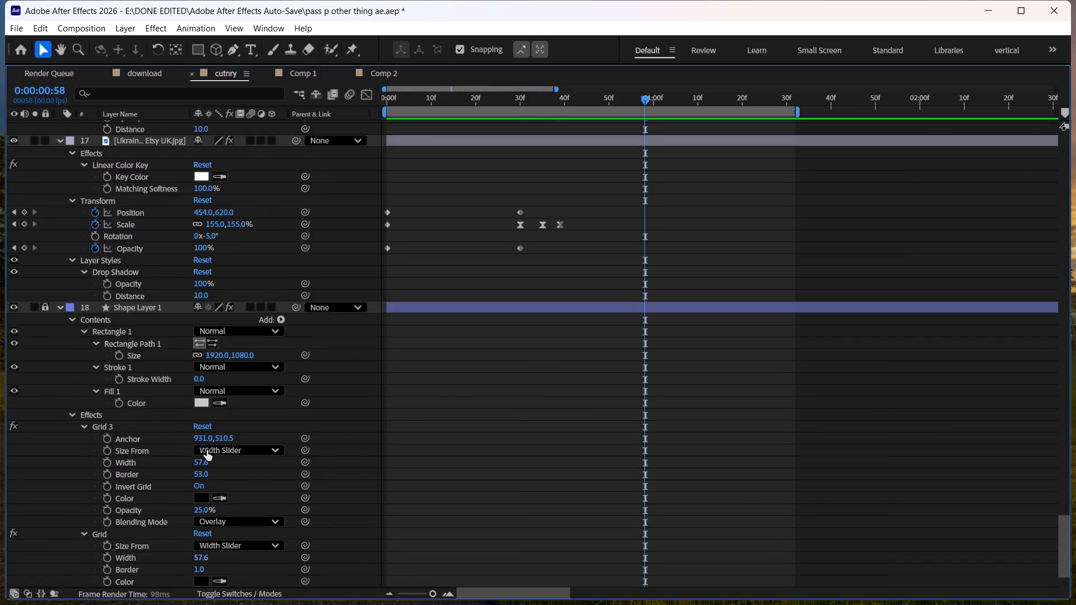
scroll(207, 450, down, 11)
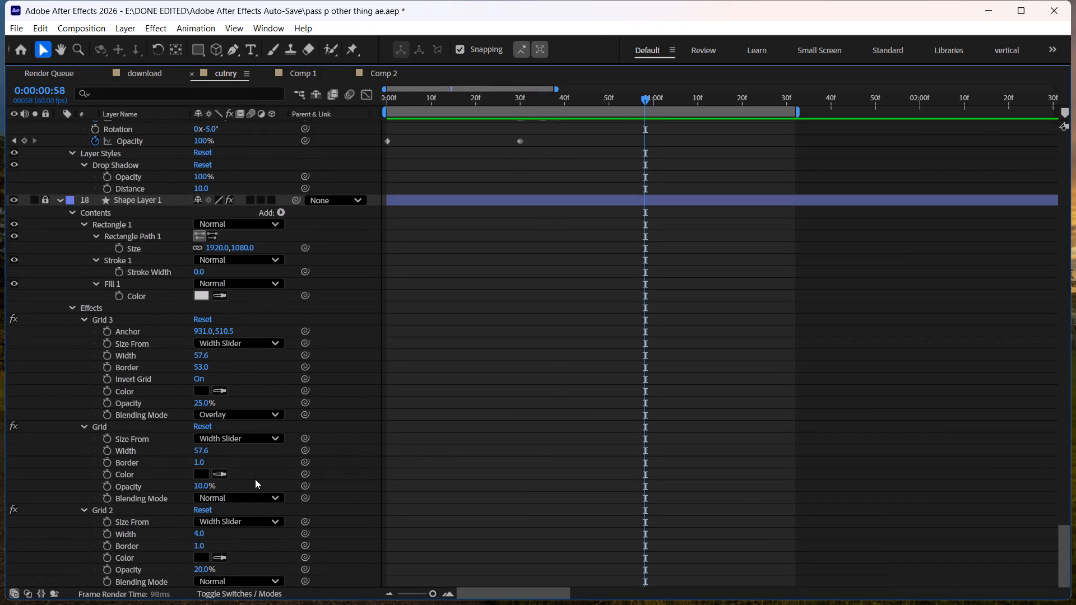
Undo the last upward move of the Madhya Pradesh label and its mp bar, alternating between undo and redo.
key(ctrl+z)
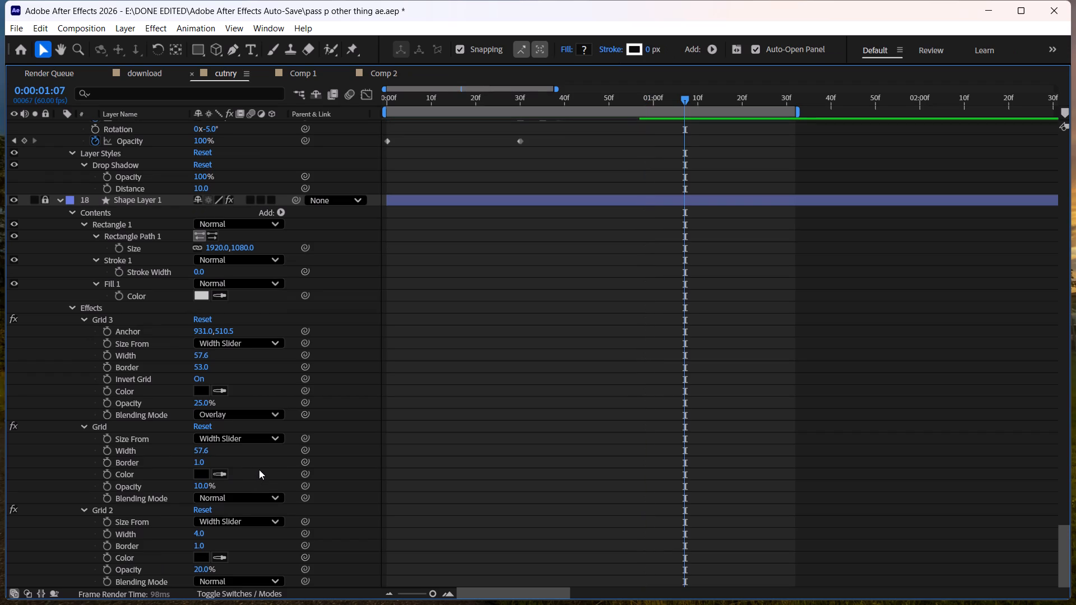
key(ctrl+shift+z)
key(ctrl+z)
scroll(259, 469, down, 2)
key(ctrl+shift+z)
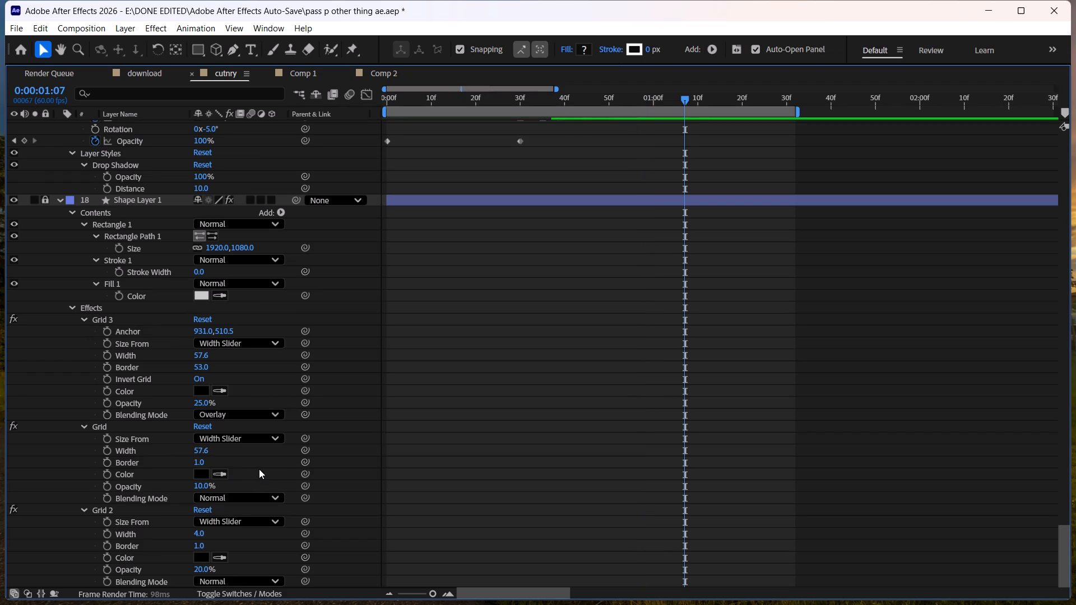
scroll(259, 469, down, 2)
key(ctrl+z)
scroll(259, 468, down, 7)
scroll(347, 445, down, 1)
Review the keyframes and modified properties of the cutnry layers from Shape Layer 1 back up to the bars.
scroll(347, 445, up, 12)
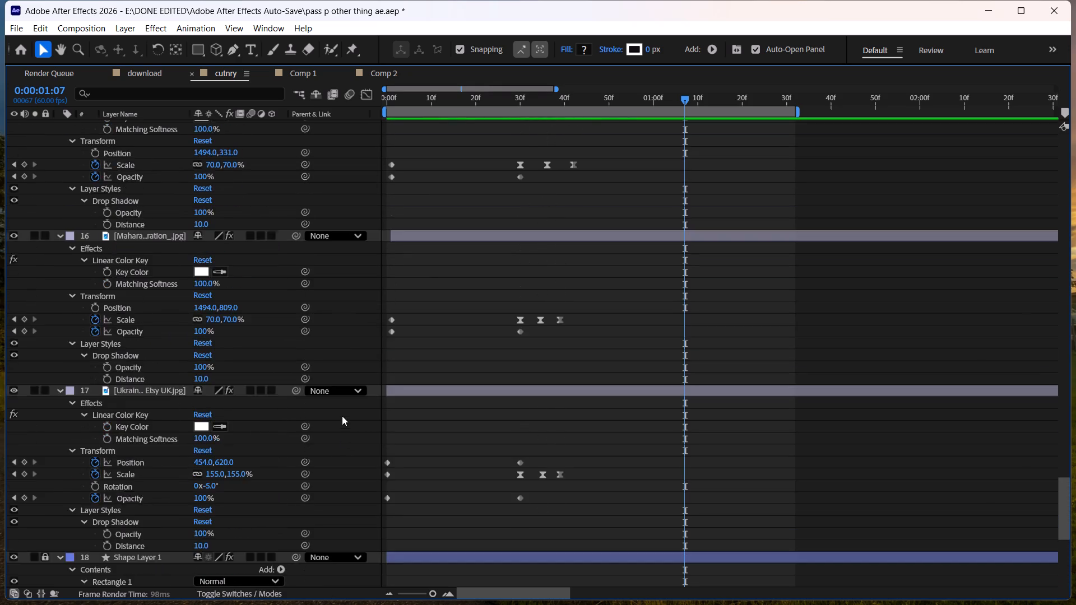
scroll(342, 416, up, 16)
scroll(342, 389, up, 5)
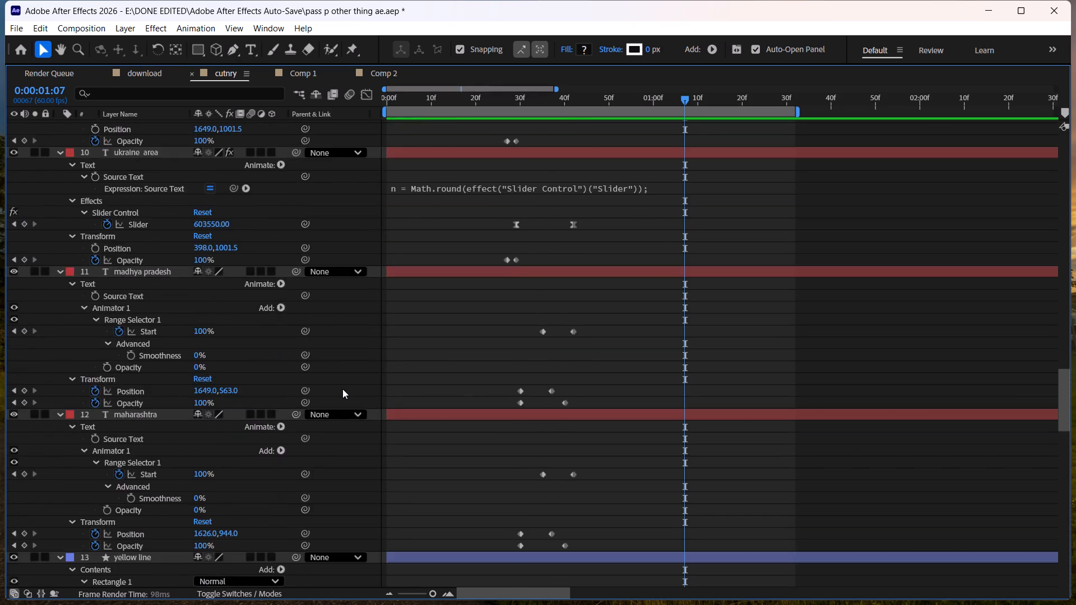
scroll(342, 389, up, 16)
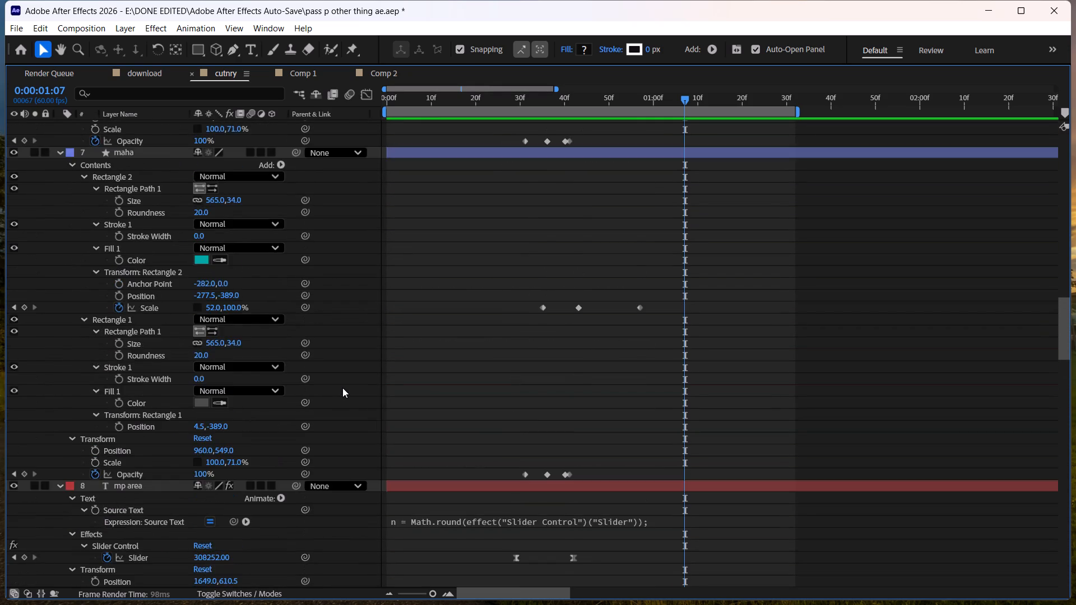
scroll(342, 388, up, 16)
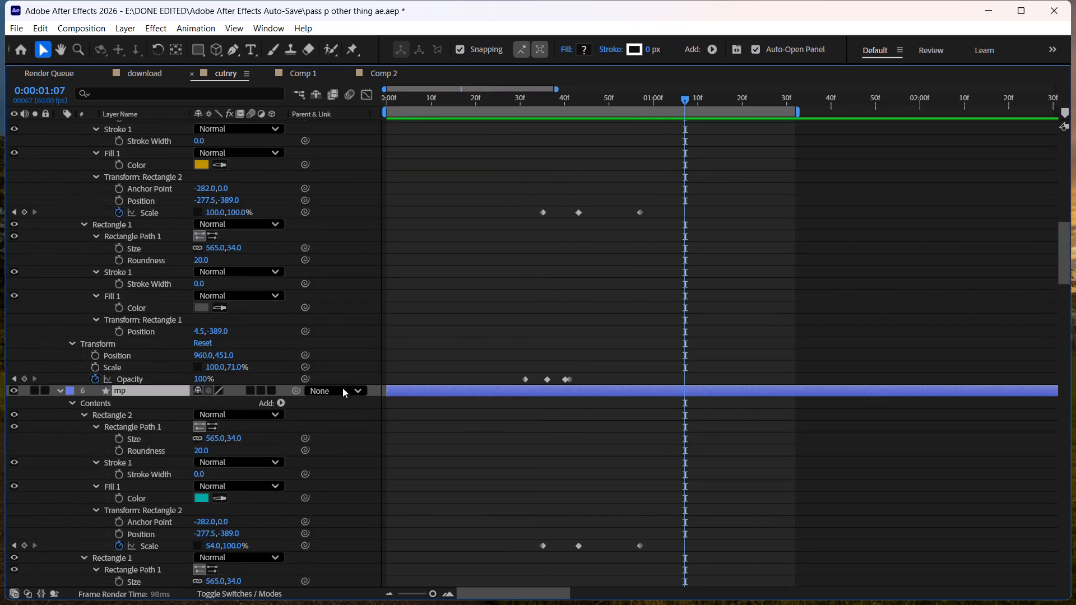
scroll(342, 388, up, 8)
Restore the normal workspace layout, toggle the revealed layer properties and deselect the Madhya Pradesh label and mp bar.
key(grave)
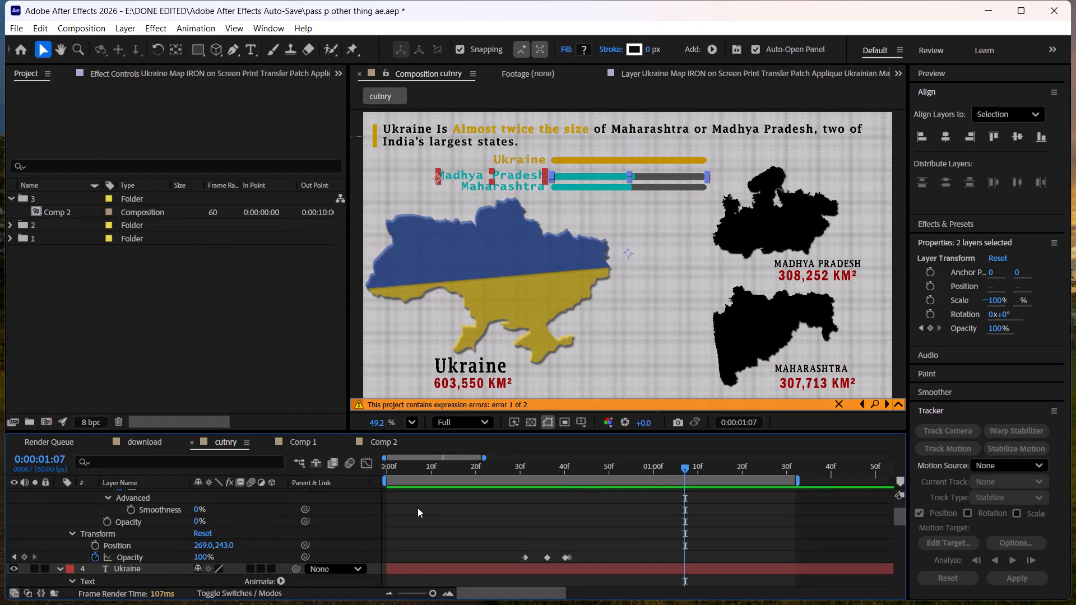
key(u)
key(u)
click(360, 510)
key(u)
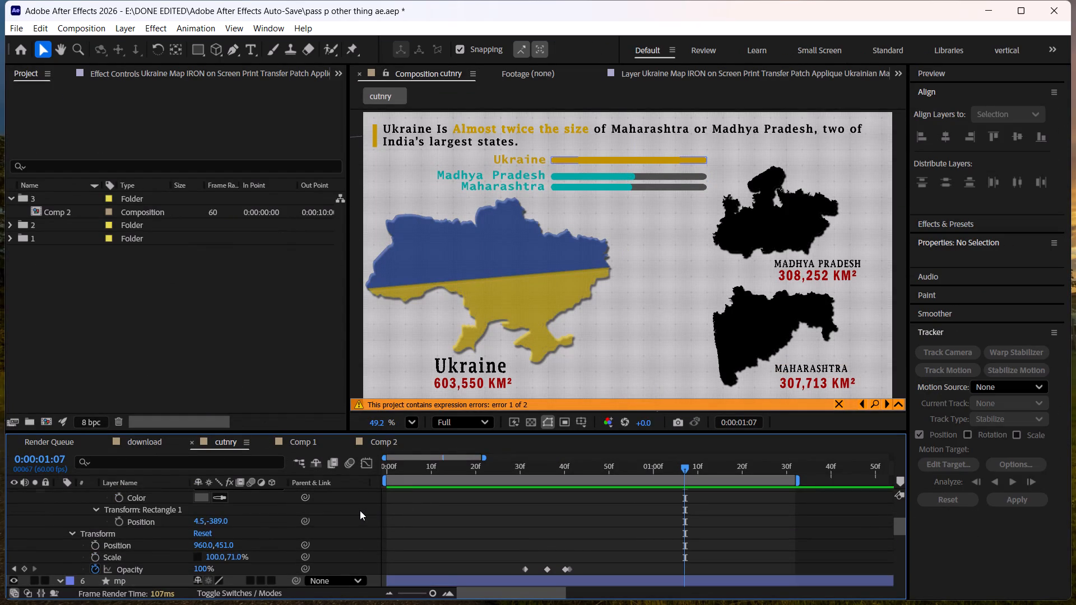
Switch to Comp 1 and reveal the alaska area layer's modified properties, including its Source Text and Slider expressions.
click(304, 446)
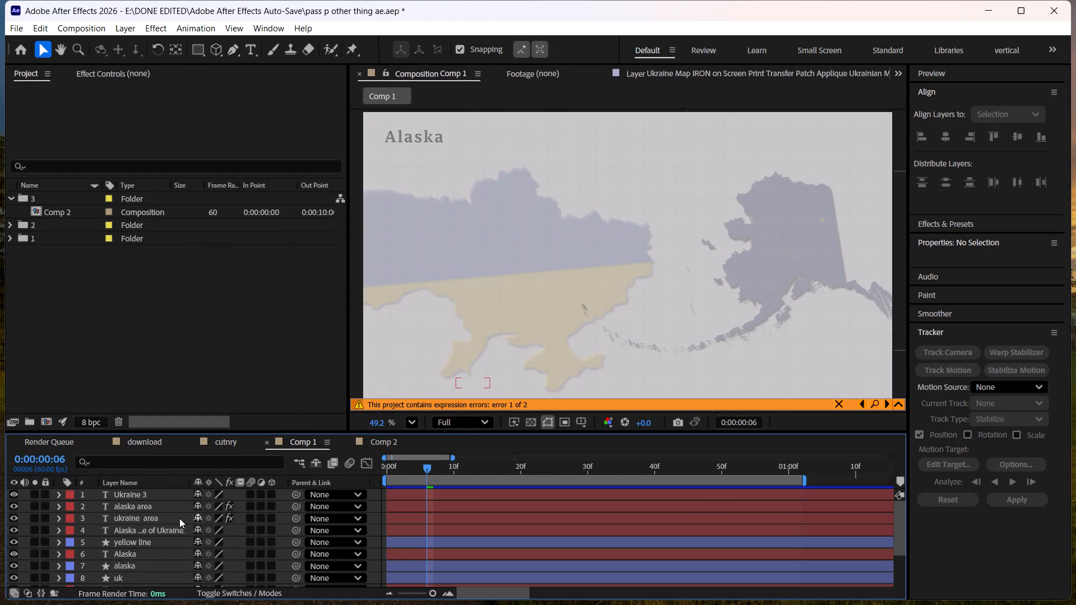
scroll(174, 518, up, 4)
click(163, 506)
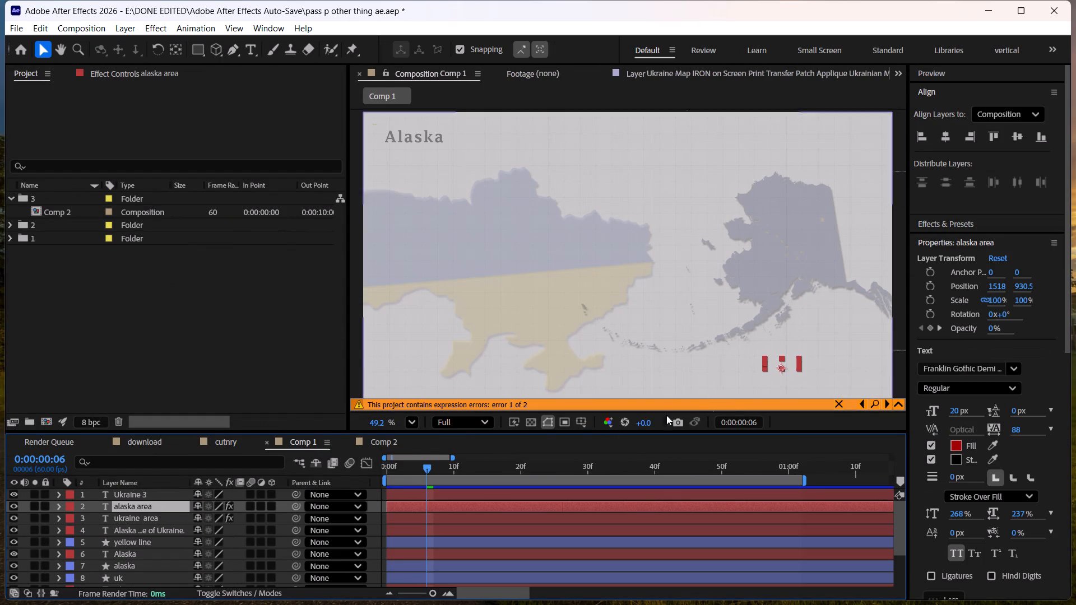
key(u)
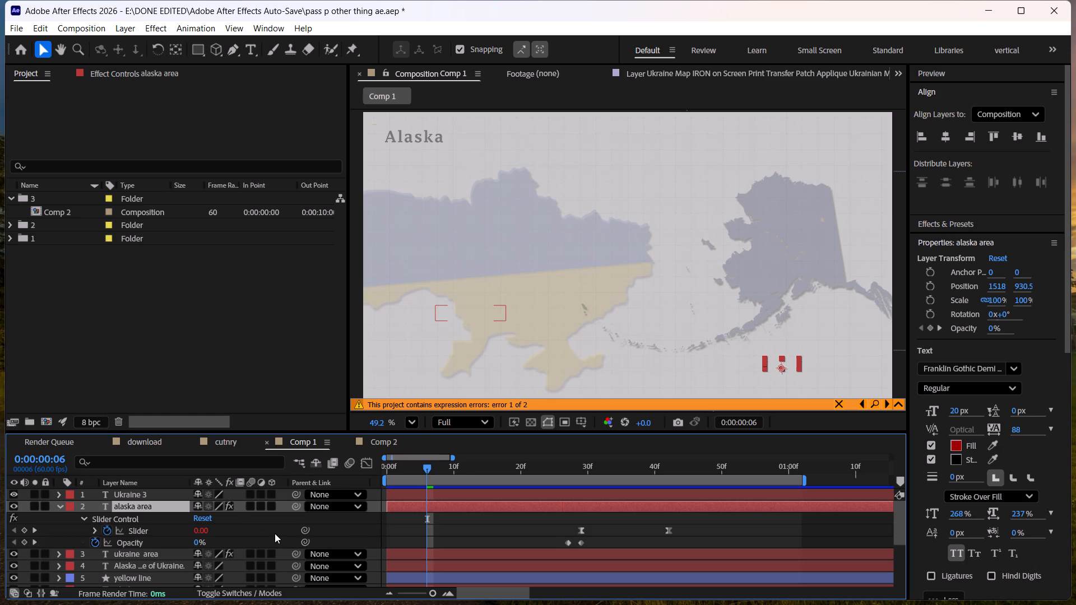
text(uu)
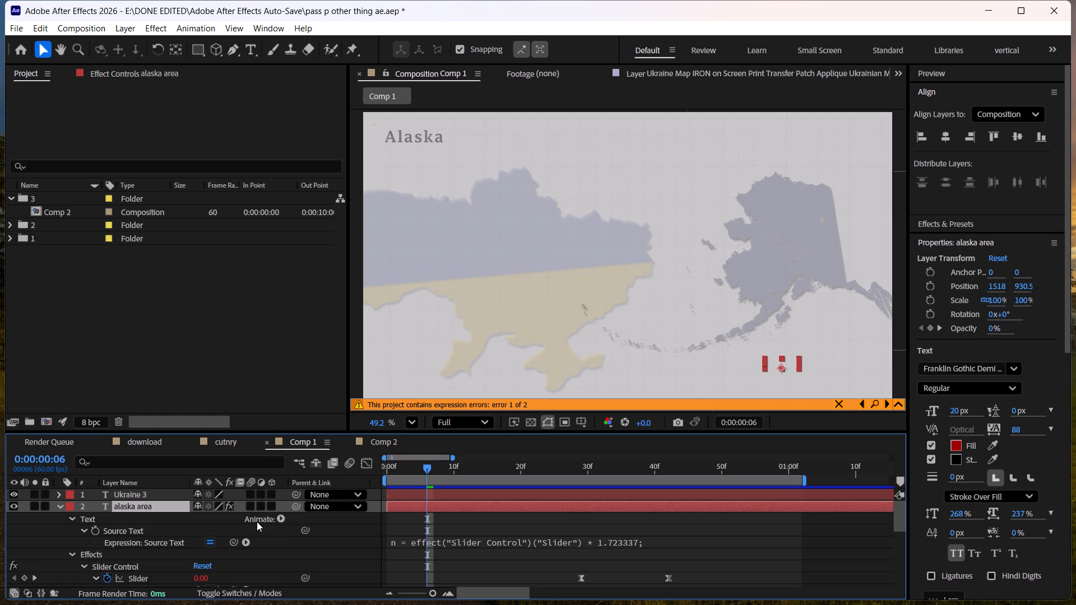
scroll(294, 533, down, 1)
key(u)
text(uu)
scroll(284, 533, down, 1)
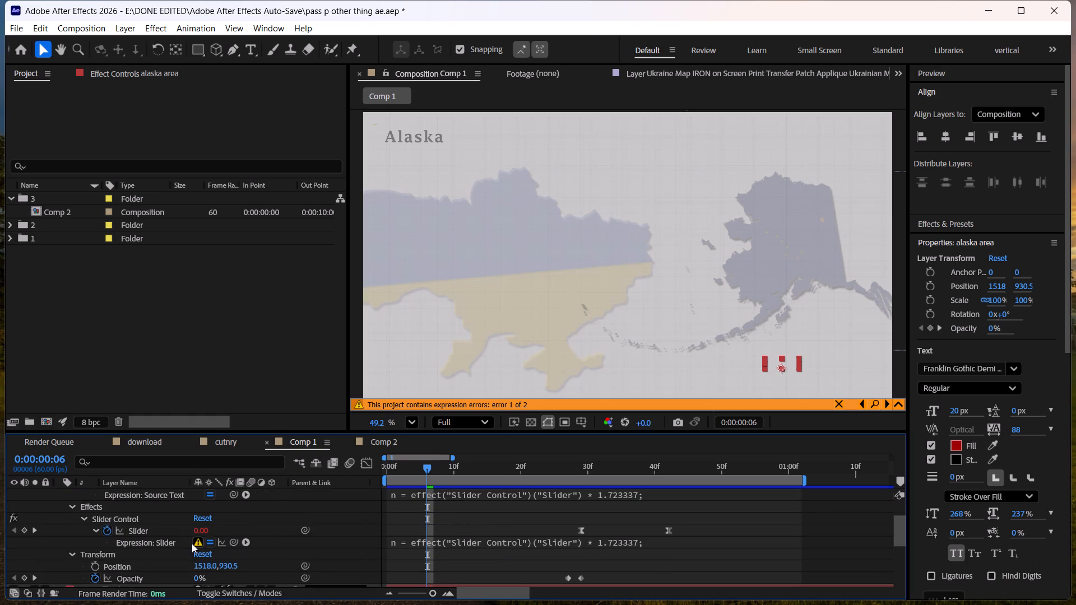
View the error details of the alaska area layer's Slider expression and dismiss them.
click(200, 543)
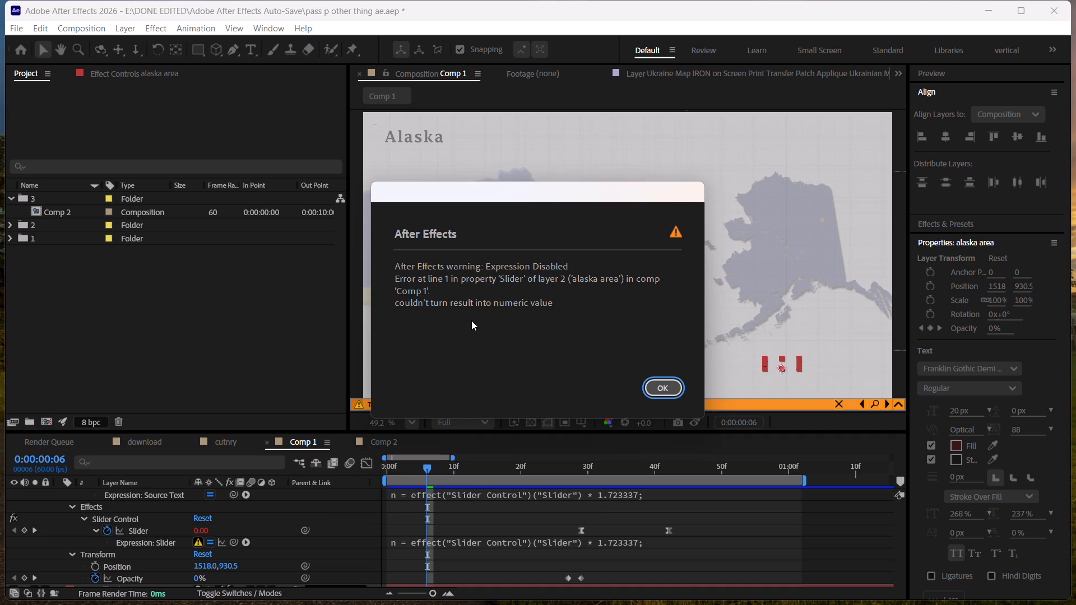
click(658, 385)
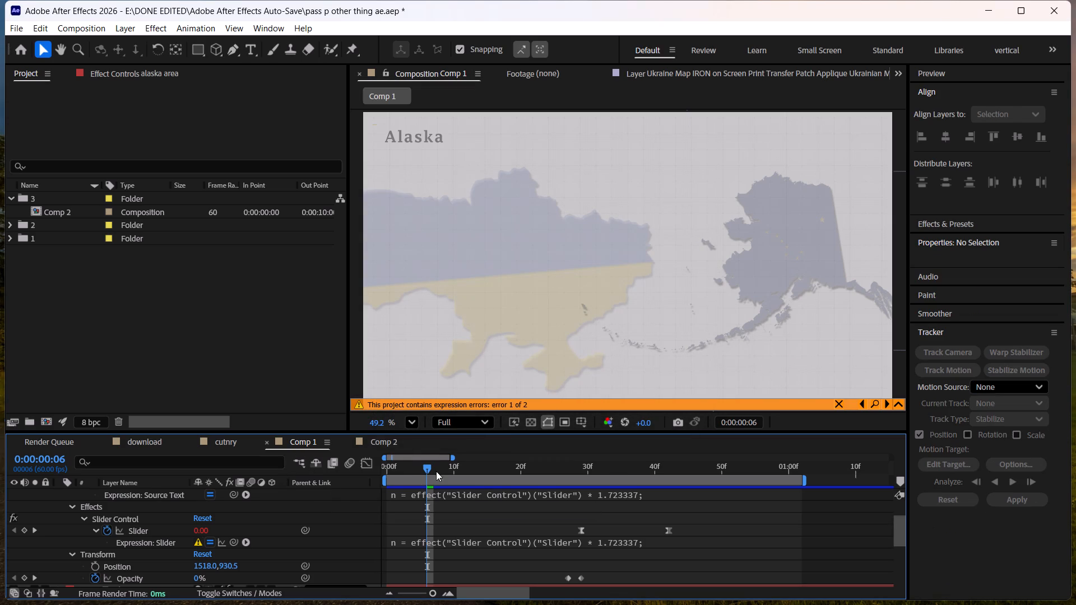
Scrub through the Comp 1 timeline to check the Alaska comparison animation and return to 0:00:00:00.
drag(418, 466, 716, 468)
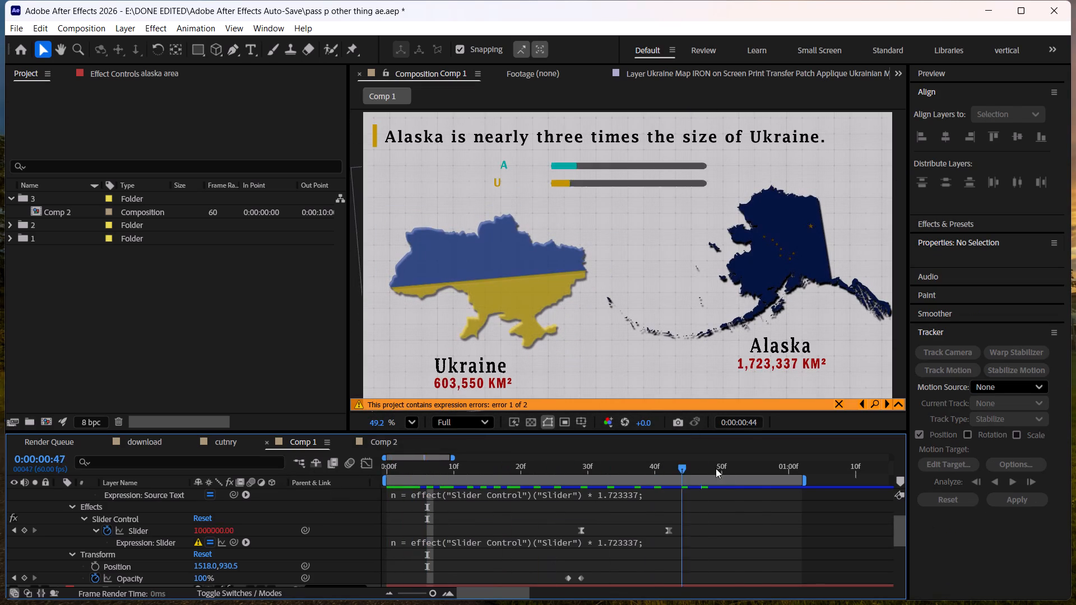
drag(716, 468, 364, 483)
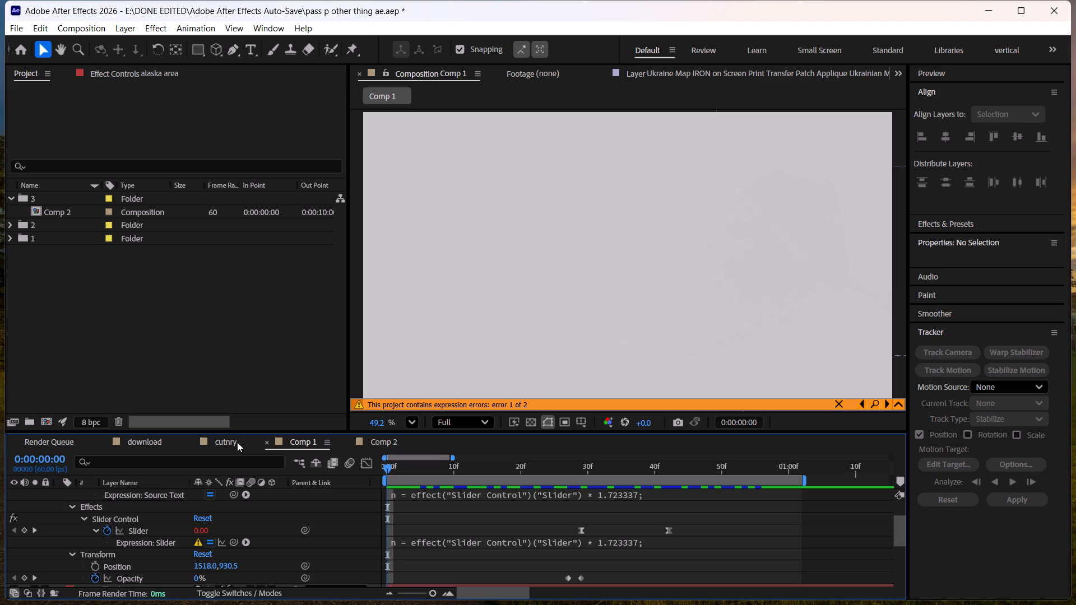
Pass through the cutnry composition and open Comp 2's timeline.
click(235, 443)
click(393, 448)
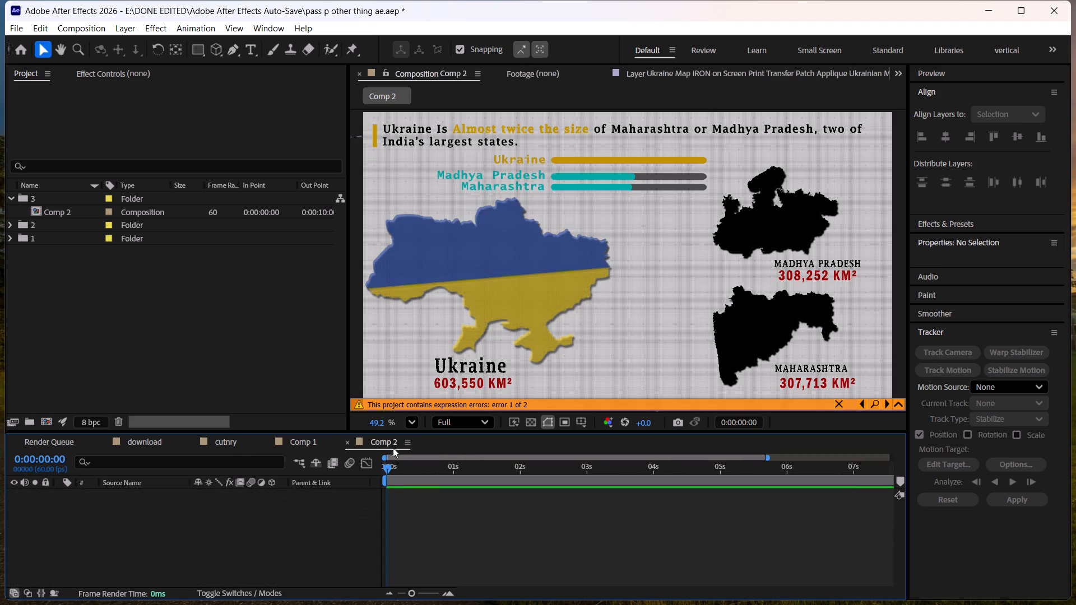
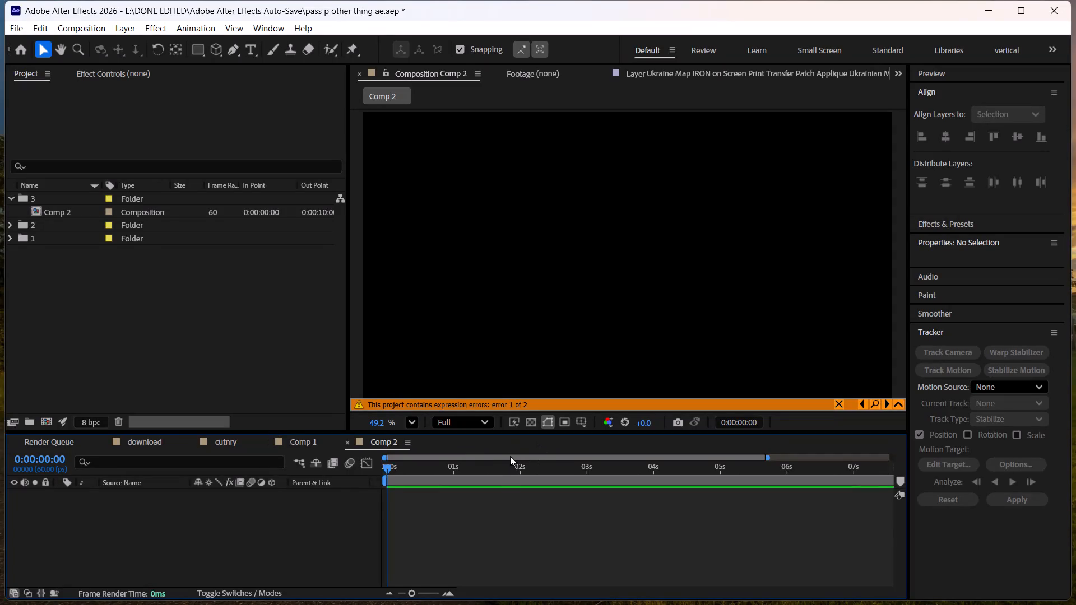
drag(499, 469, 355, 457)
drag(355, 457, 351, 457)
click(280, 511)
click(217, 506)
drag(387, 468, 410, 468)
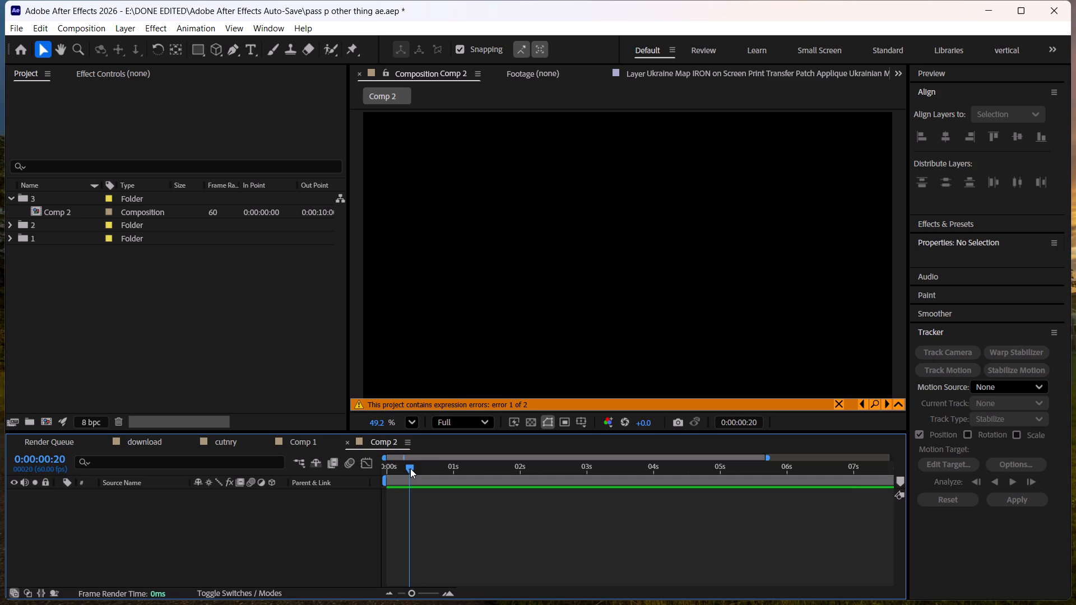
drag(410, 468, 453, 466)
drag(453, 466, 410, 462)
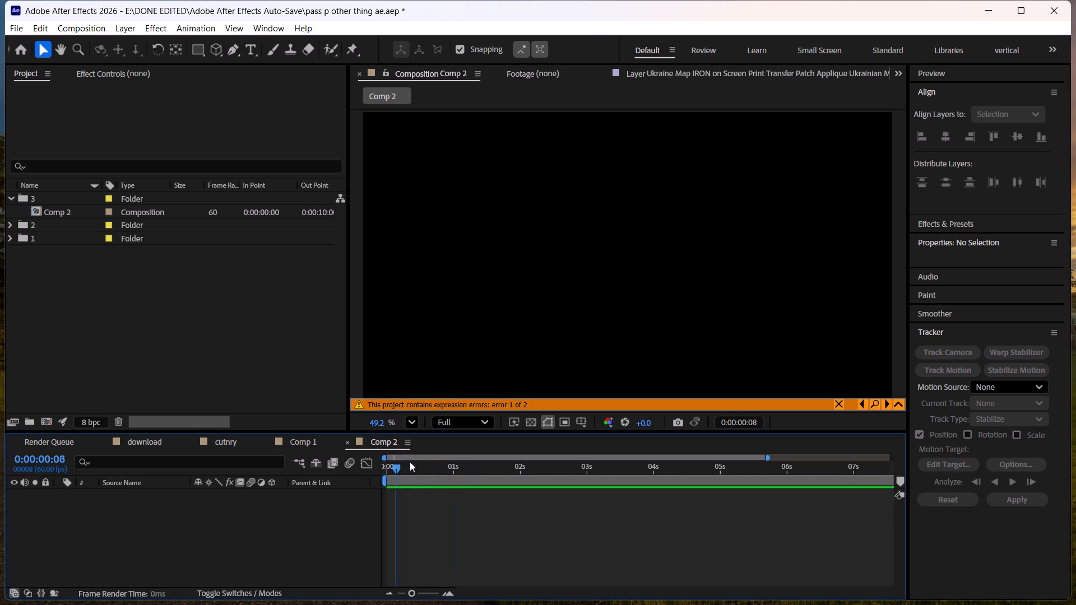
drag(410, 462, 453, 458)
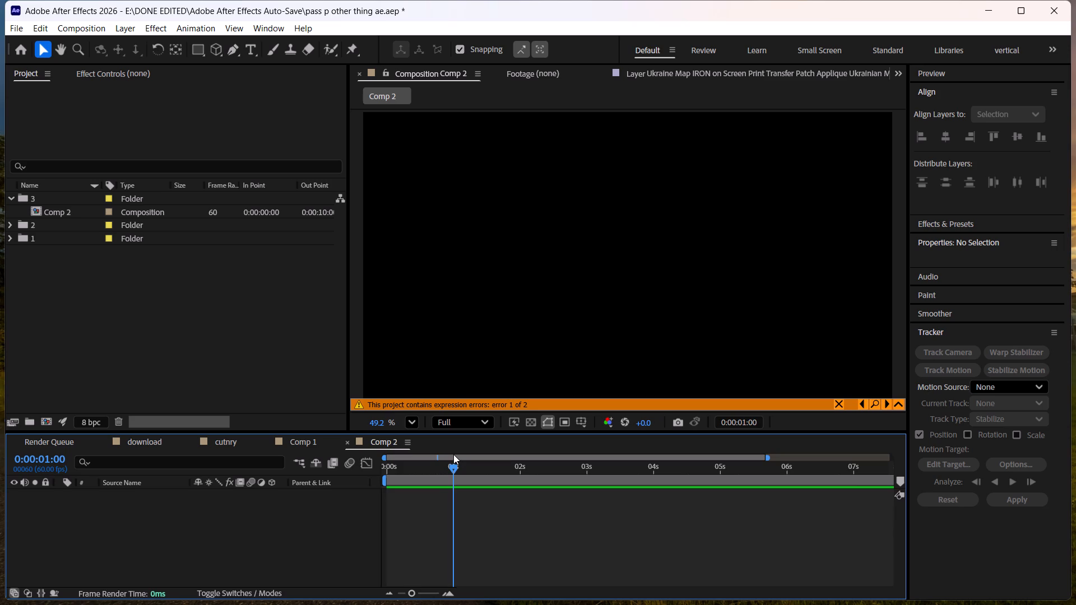
Expand the application window to fill the whole screen.
key(ctrl+backslash)
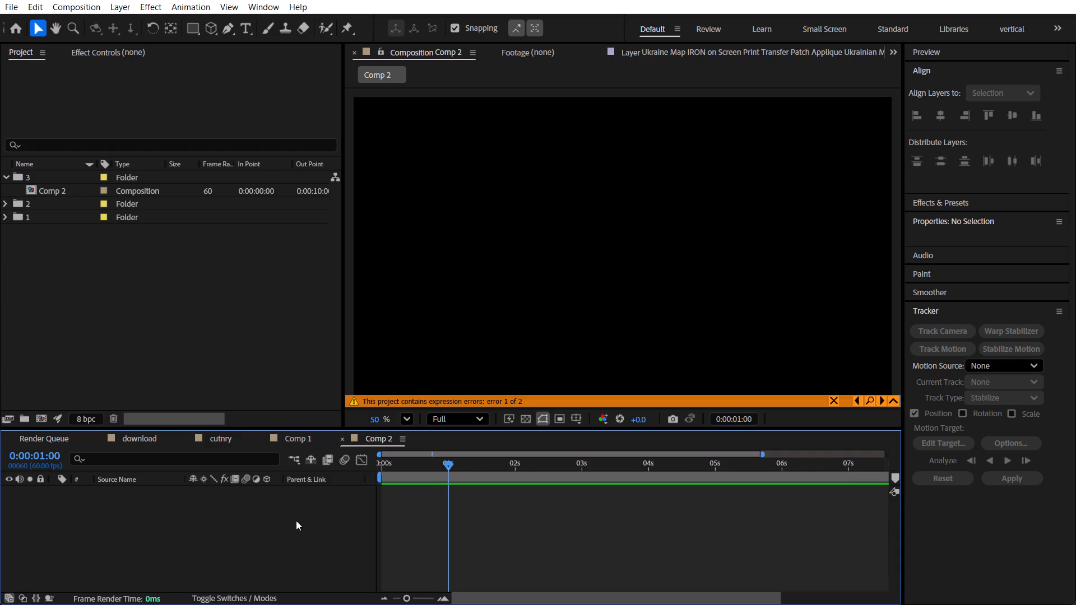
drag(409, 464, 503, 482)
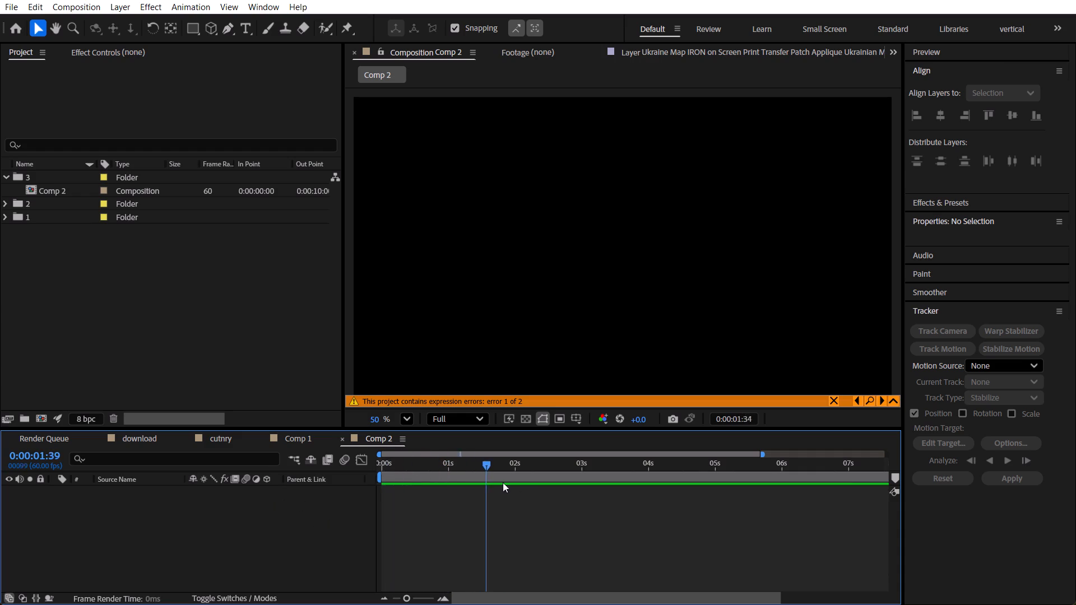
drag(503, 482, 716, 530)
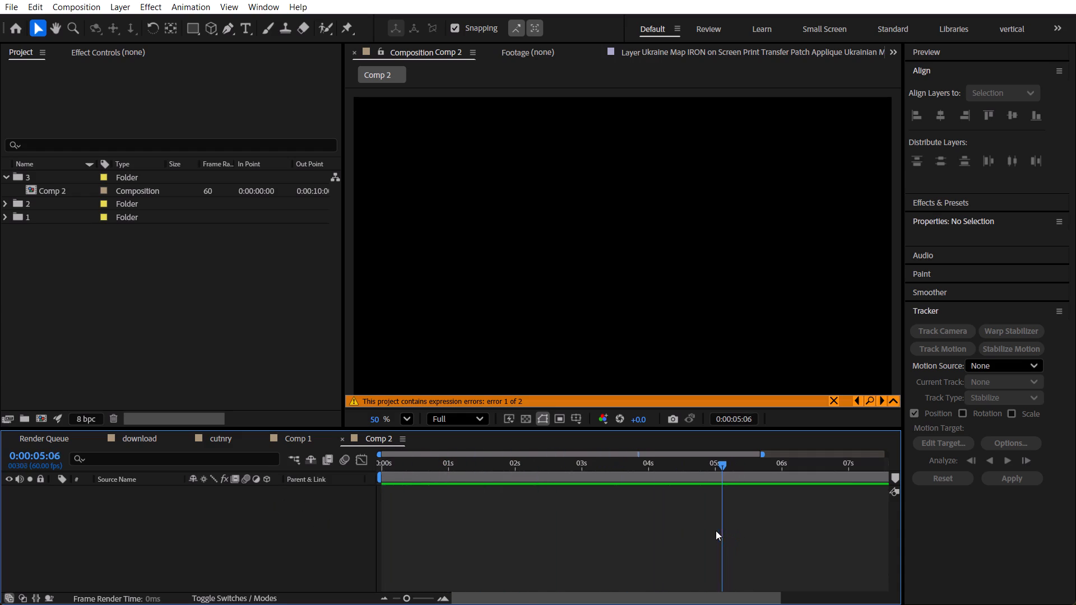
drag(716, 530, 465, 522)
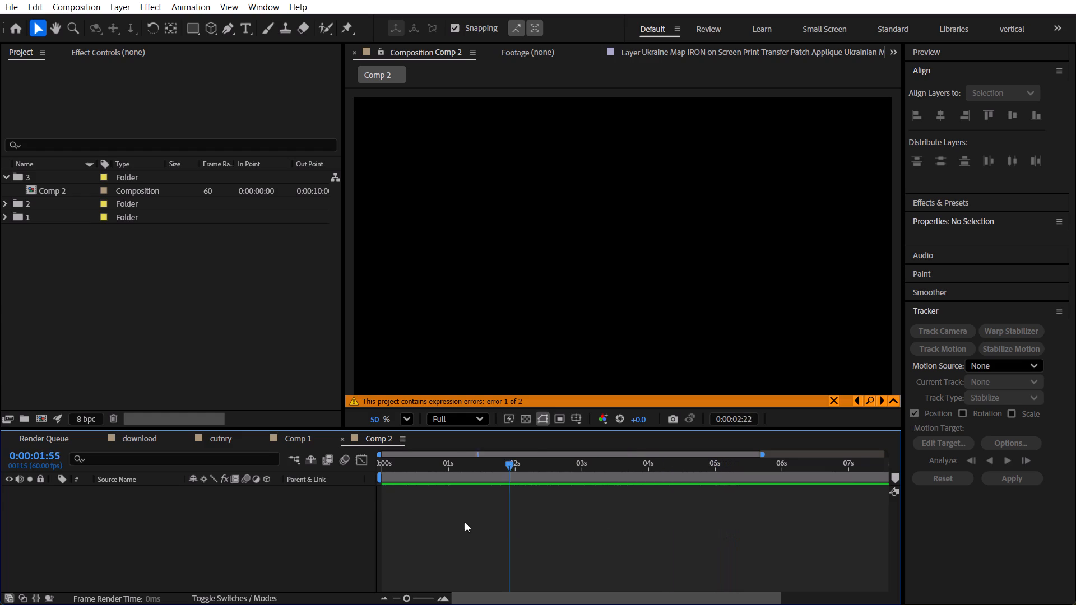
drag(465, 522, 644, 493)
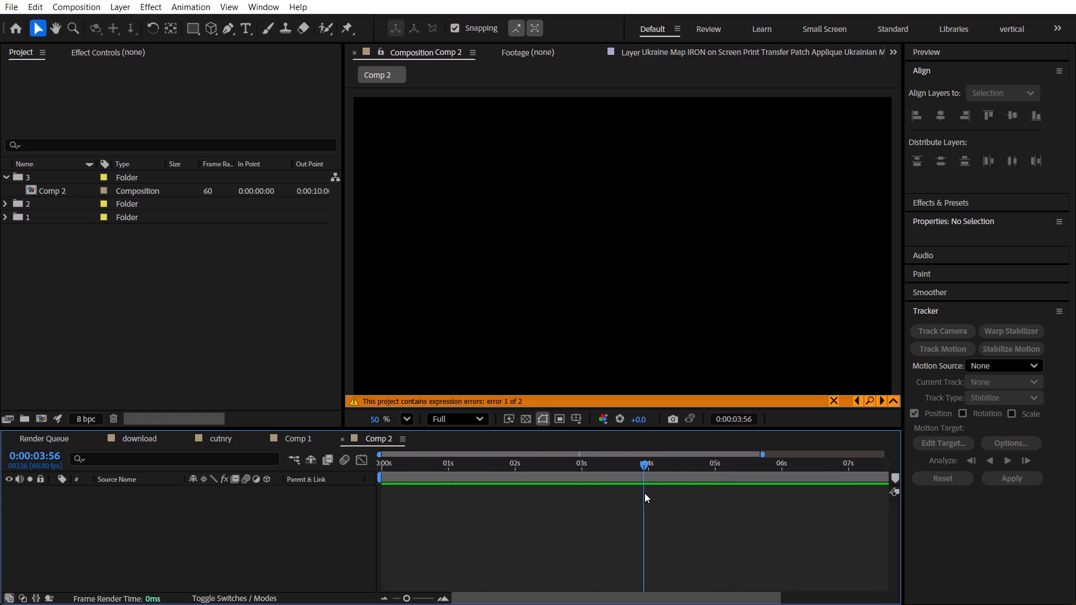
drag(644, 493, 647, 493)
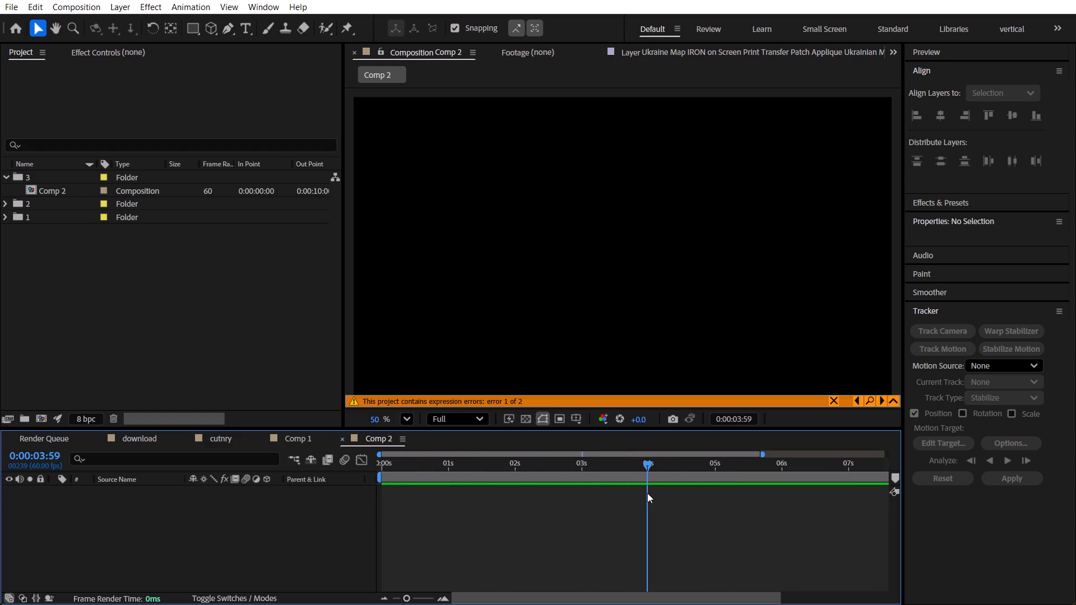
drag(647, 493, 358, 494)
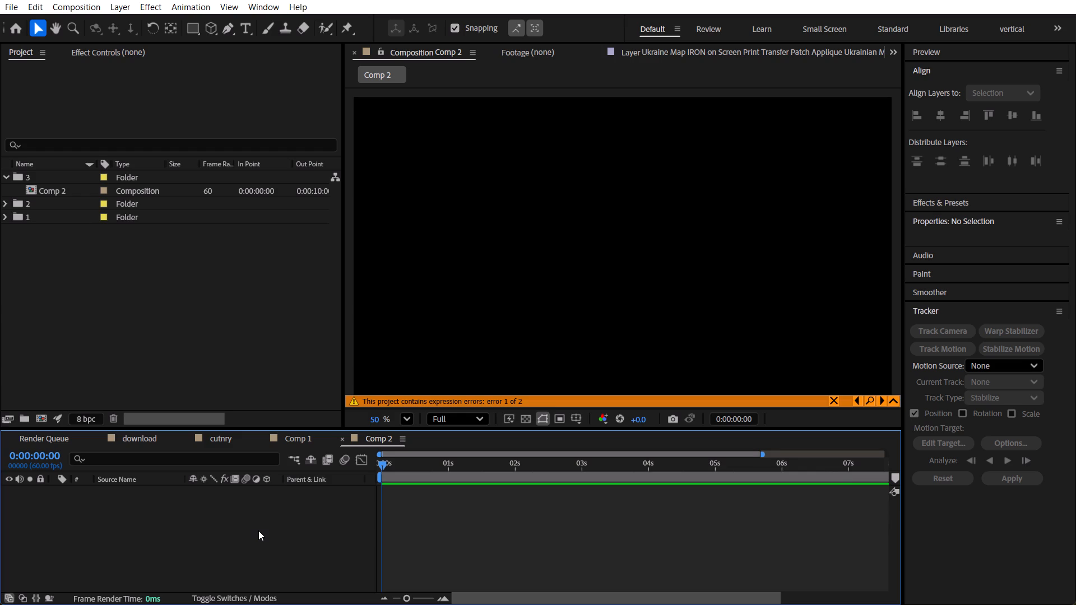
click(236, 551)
Draw a dark grey rounded square of about 1040 × 1040 with the Rounded Rectangle tool, centred near Comp 2's bottom edge.
drag(191, 27, 247, 44)
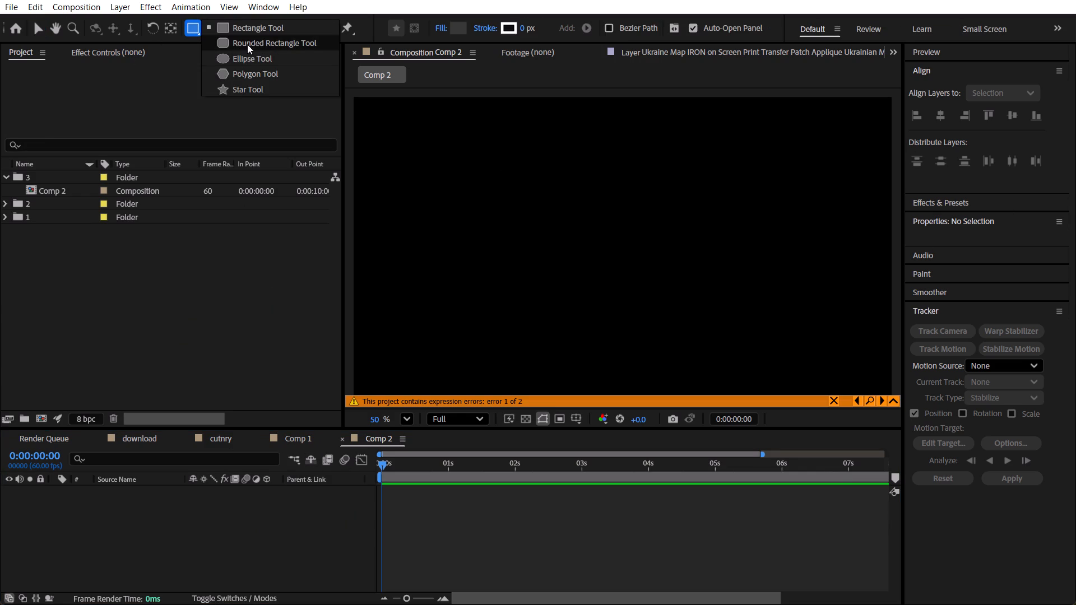
drag(247, 44, 251, 38)
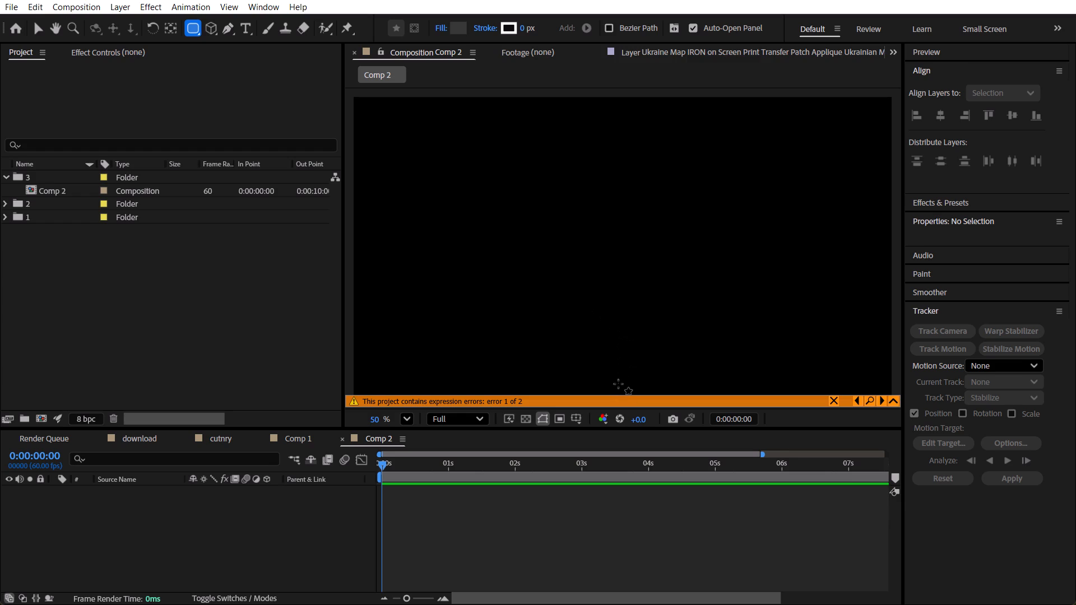
ctrl+click(618, 393)
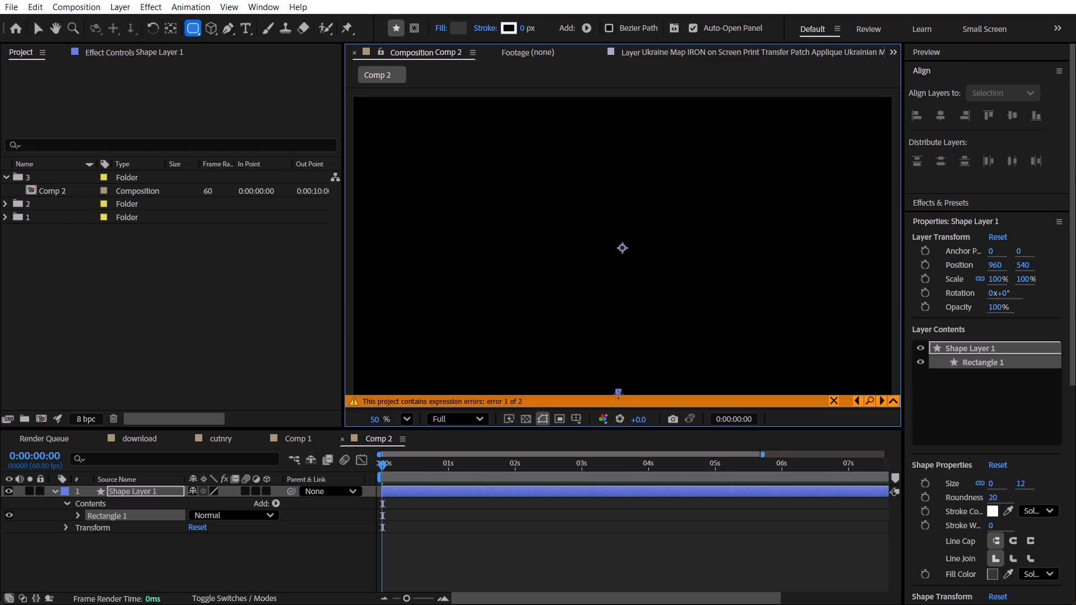
ctrl+shift+drag(619, 394, 667, 408)
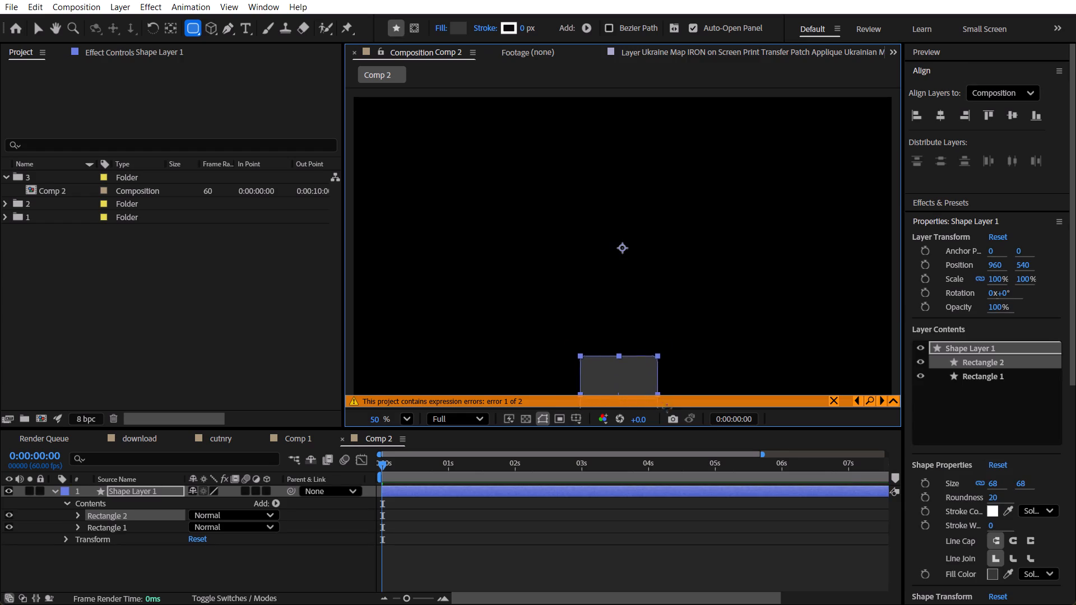
ctrl+shift+drag(667, 408, 809, 496)
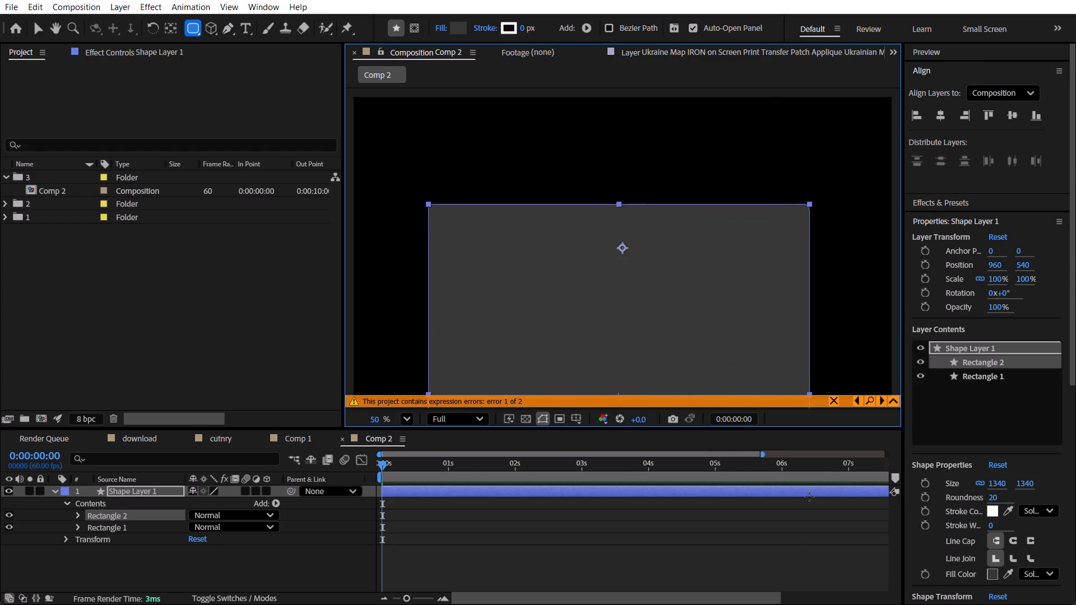
ctrl+shift+drag(809, 496, 764, 483)
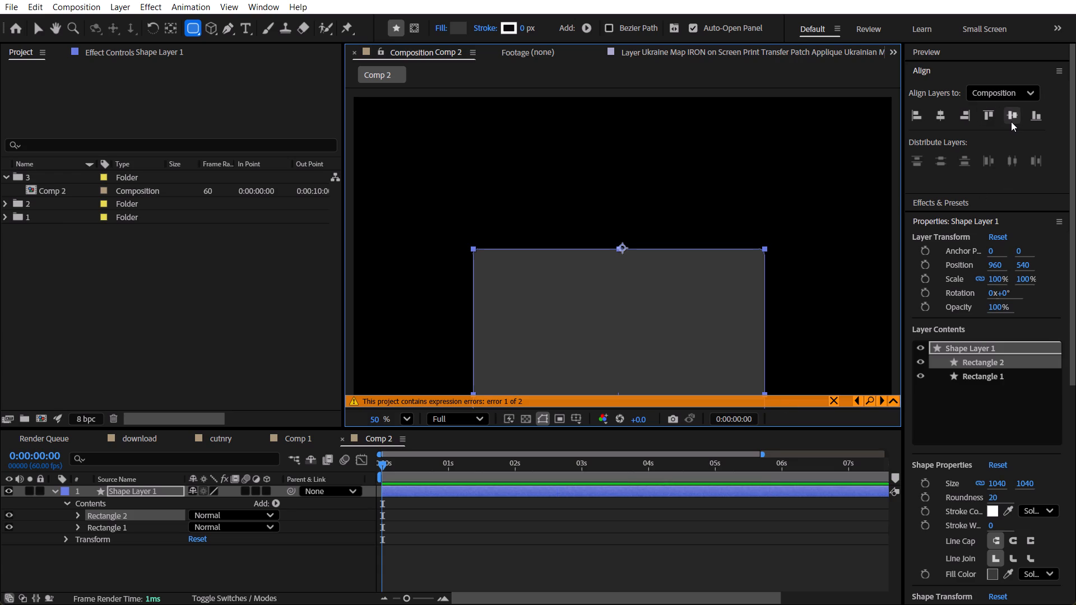
Centre the new shape layer horizontally in the composition, keeping its vertical position.
click(1012, 122)
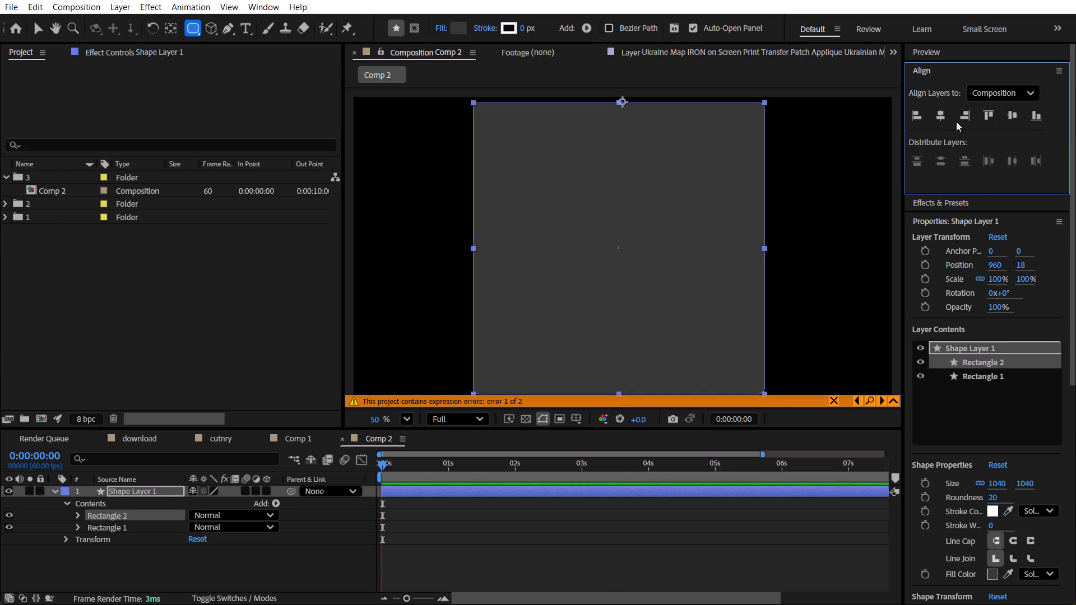
key(ctrl+z)
click(940, 116)
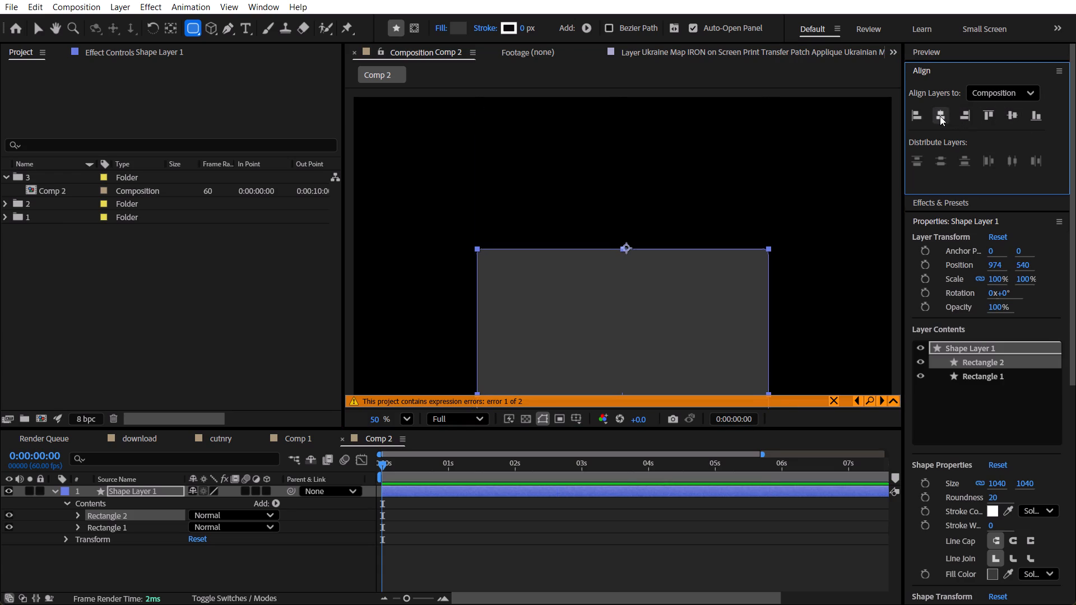
Move Shape Layer 1's anchor point to the middle of the square's top edge, at -14, 2.
key(y)
click(621, 281)
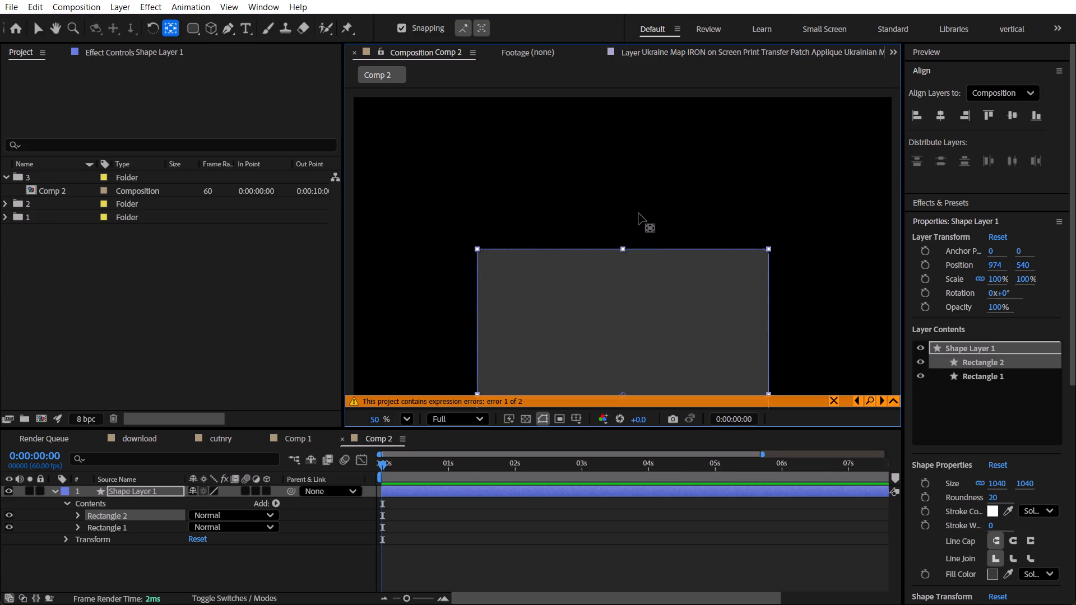
click(639, 213)
click(644, 281)
click(629, 248)
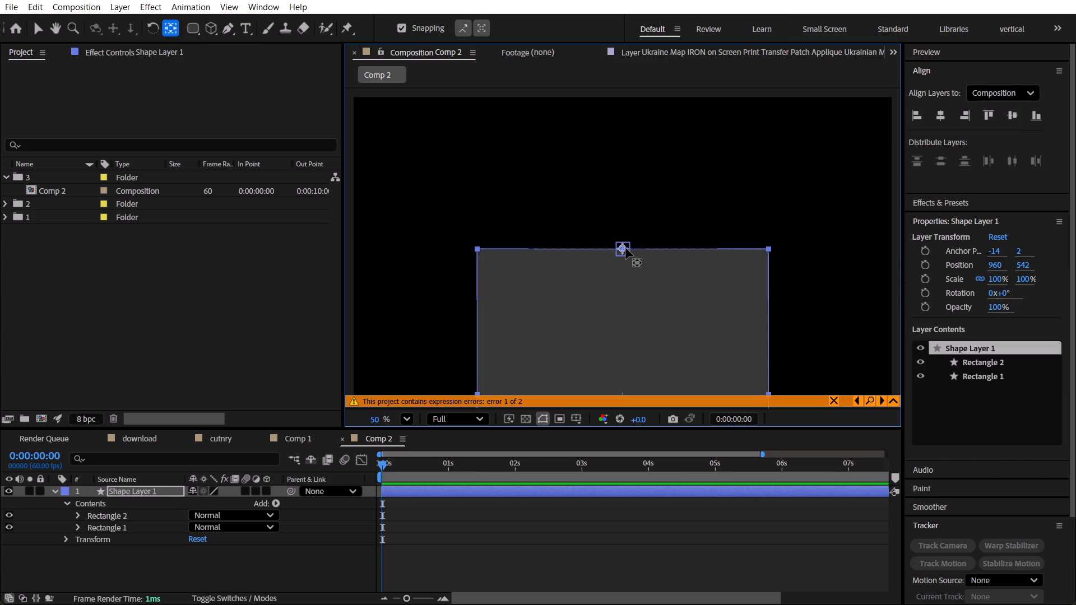
key(v)
click(635, 323)
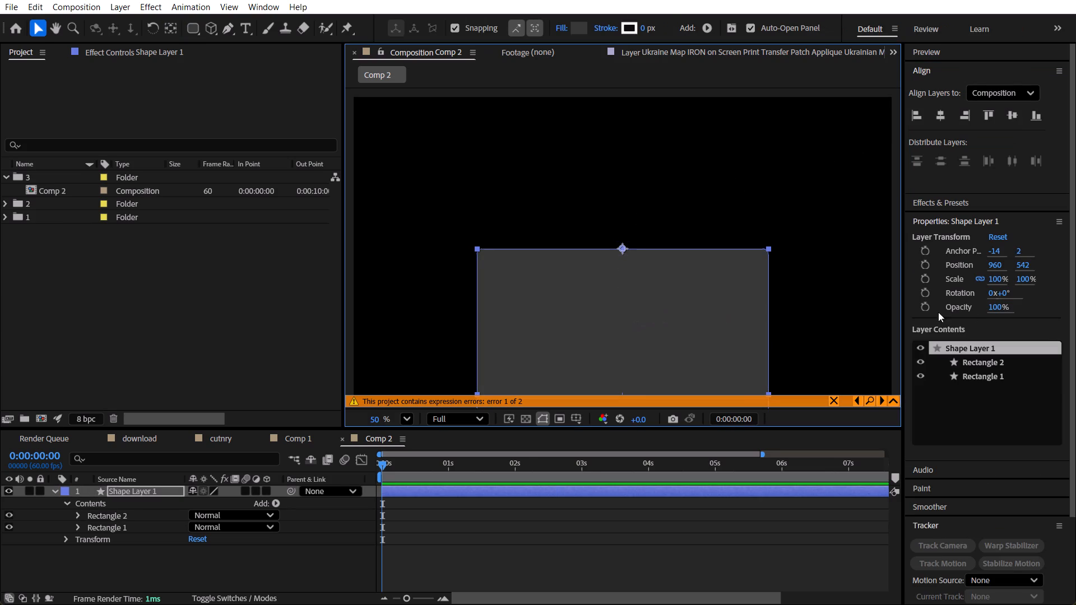
Delete the stray Rectangle 1 from Shape Layer 1's contents.
scroll(953, 463, down, 3)
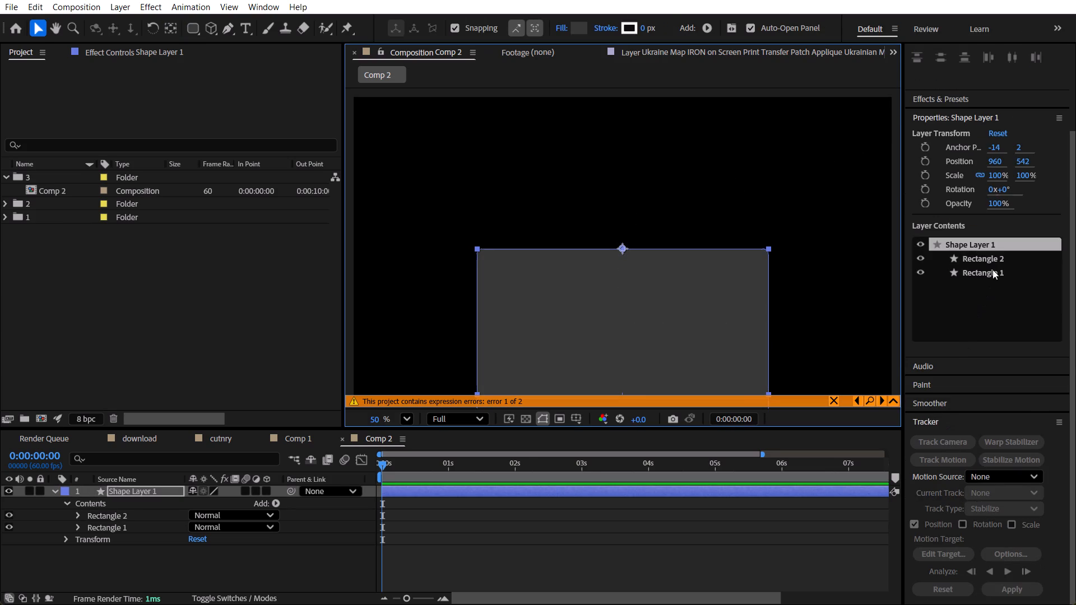
click(995, 273)
key(Delete)
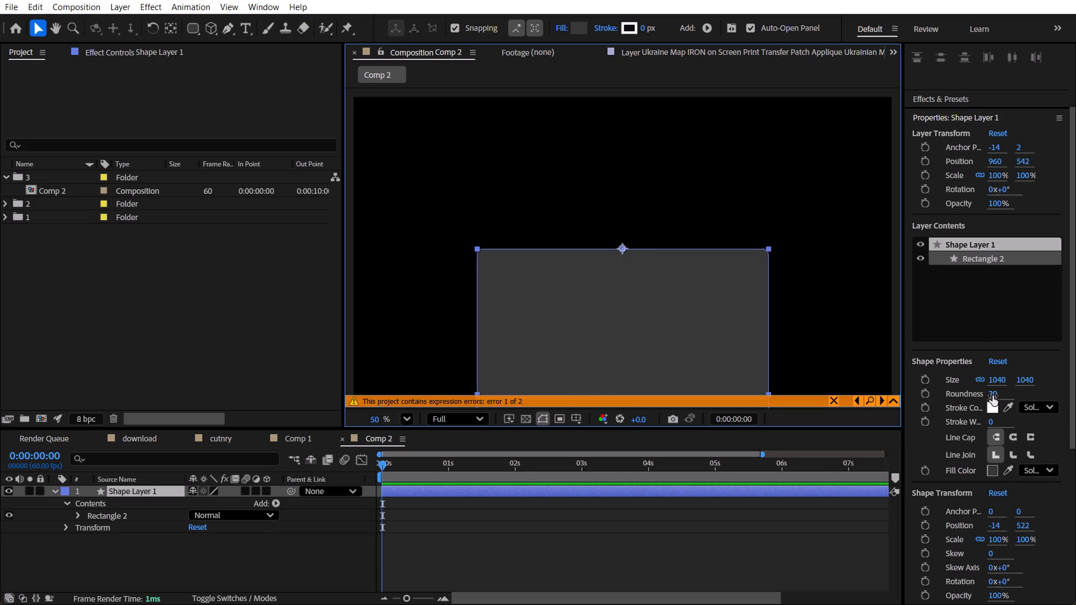
Increase Rectangle 2's corner roundness to 493 for a nearly circular shape.
drag(992, 395, 1075, 389)
drag(993, 394, 1075, 390)
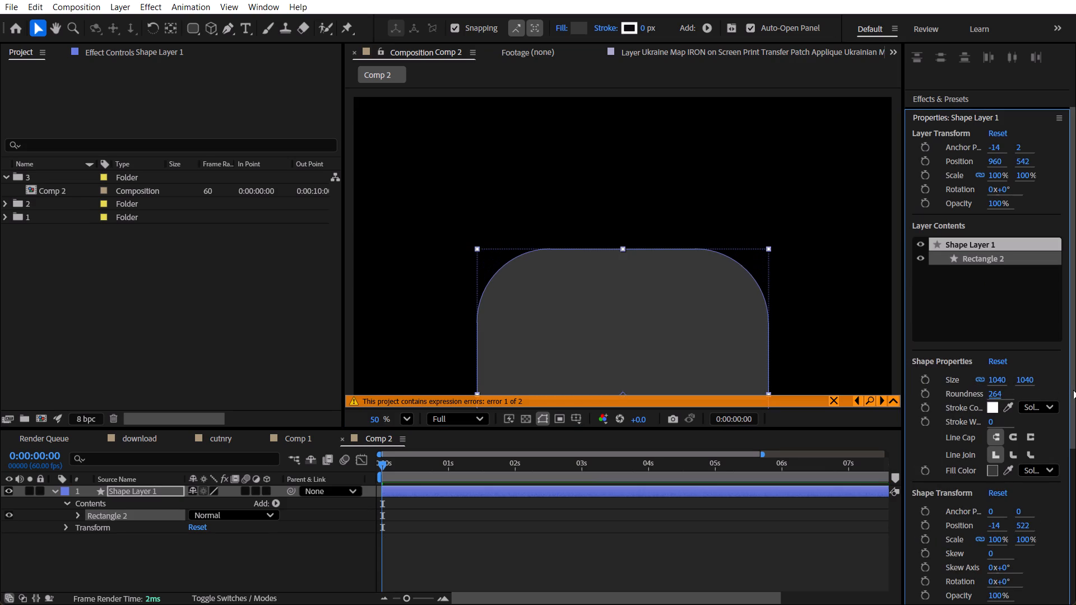
drag(993, 392, 1075, 393)
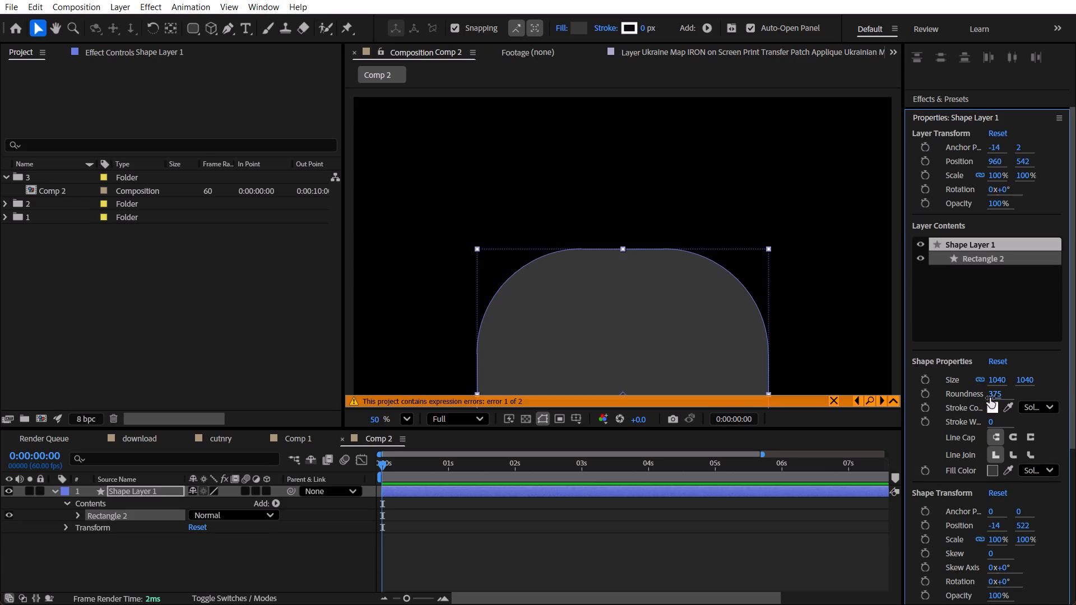
drag(990, 398, 1075, 392)
drag(990, 391, 1070, 394)
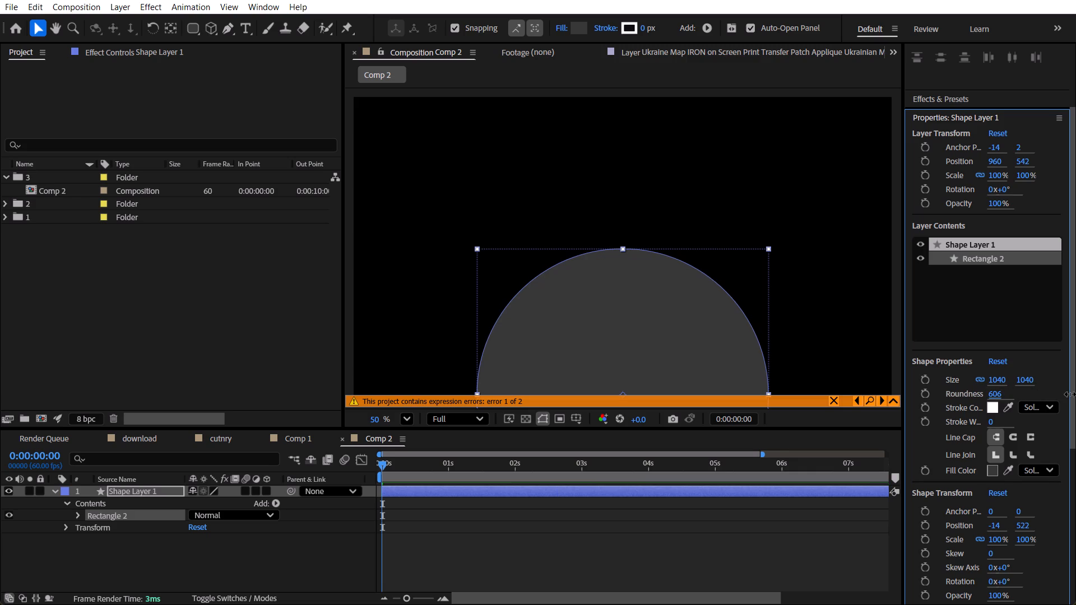
drag(1070, 394, 1007, 397)
drag(1007, 397, 993, 397)
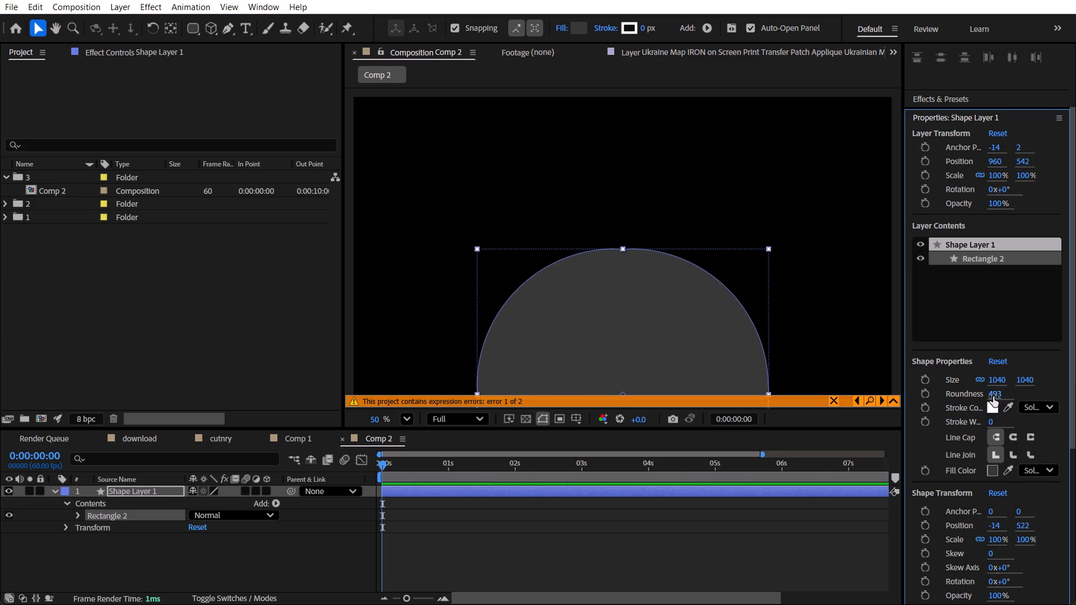
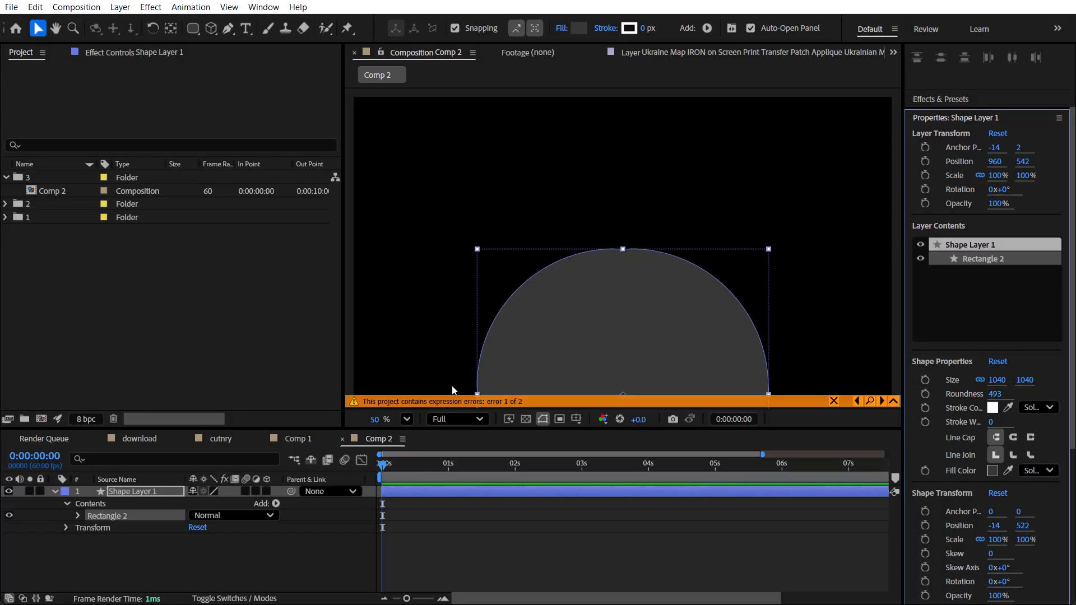
Set the duration of Comp 2 to 20 seconds (0:00:20:00) in its composition settings.
right_click(367, 440)
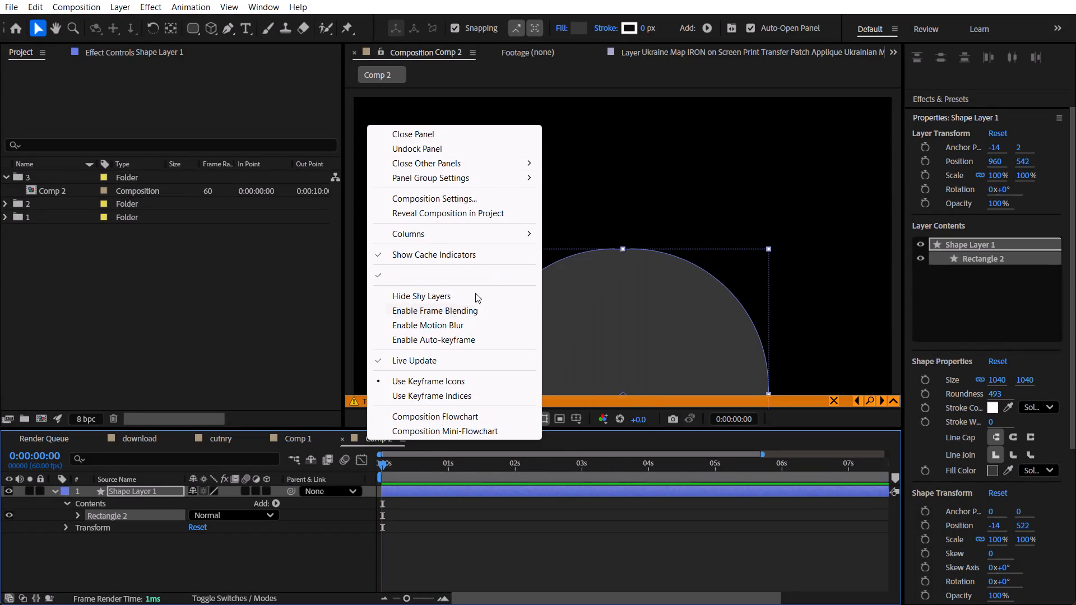
click(452, 199)
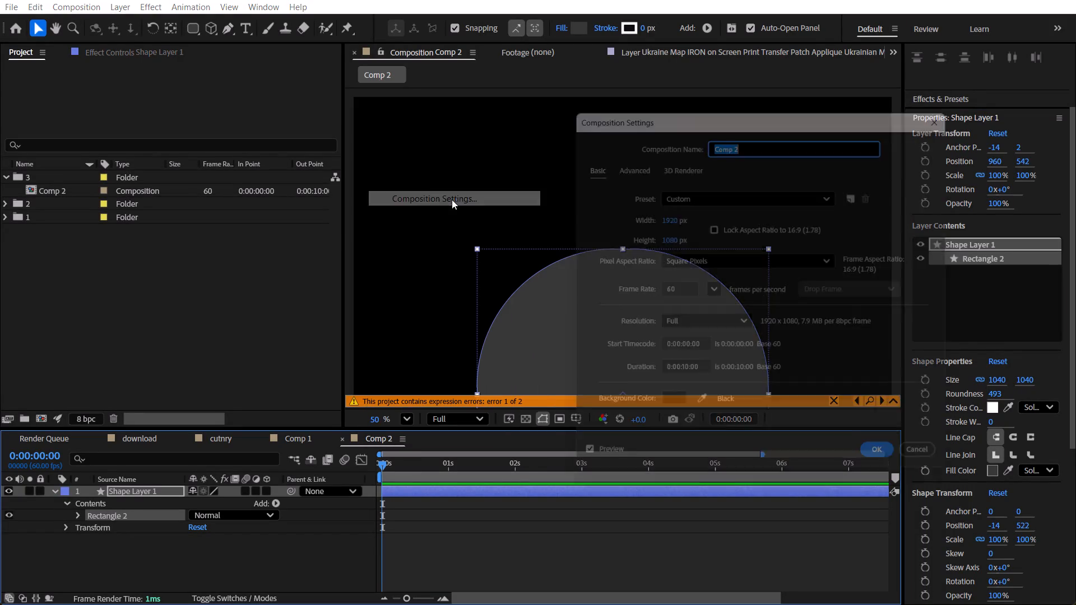
click(684, 380)
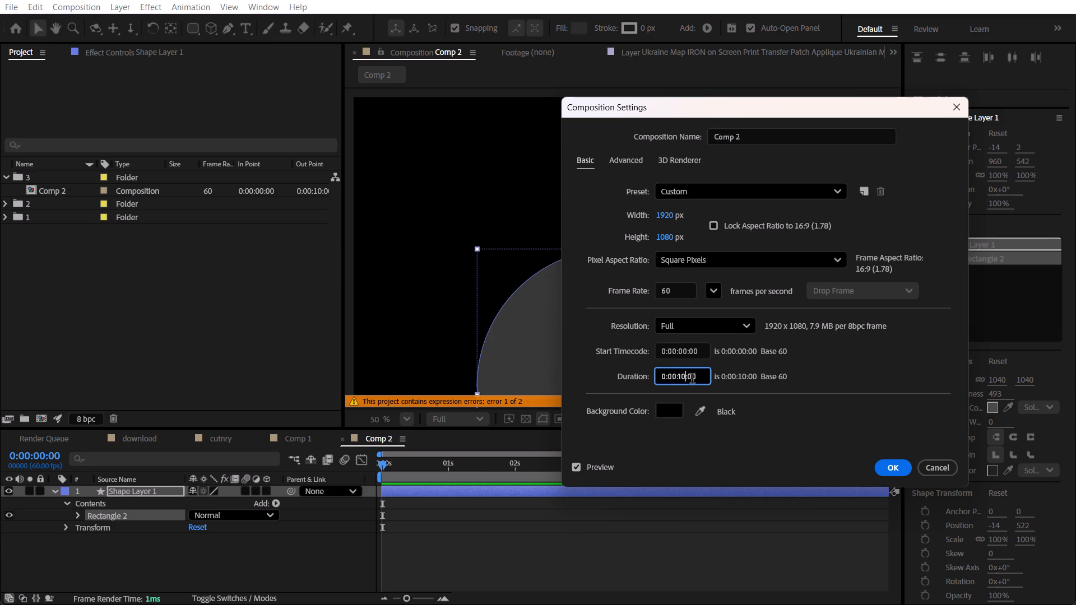
key(BackSpace)
key(BackSpace)
text(20)
key(Return)
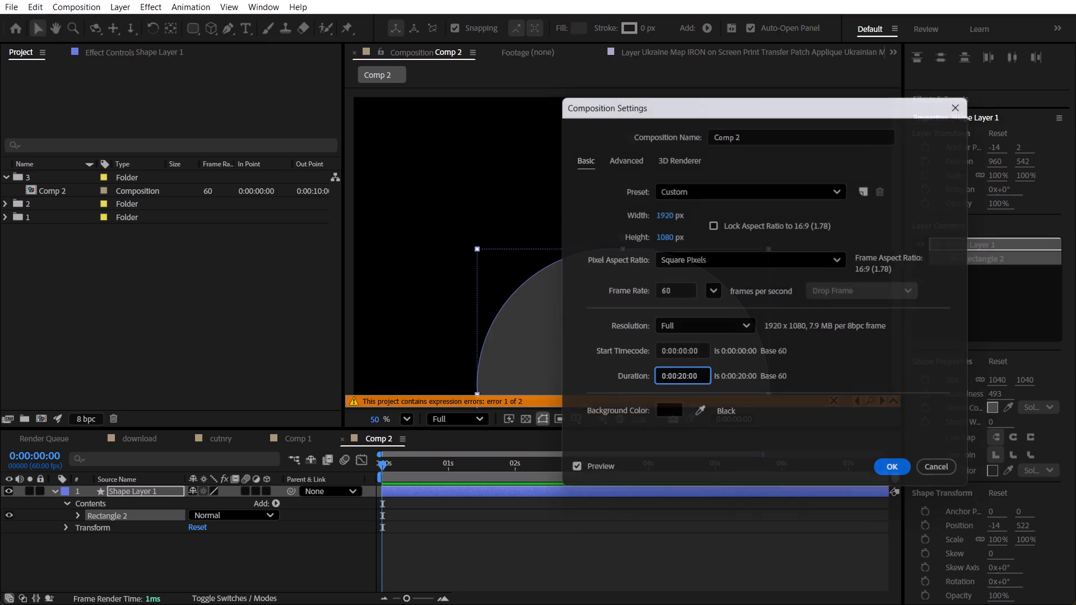
Delete Shape Layer 1 with the rounded grey shape from Comp 2.
click(118, 492)
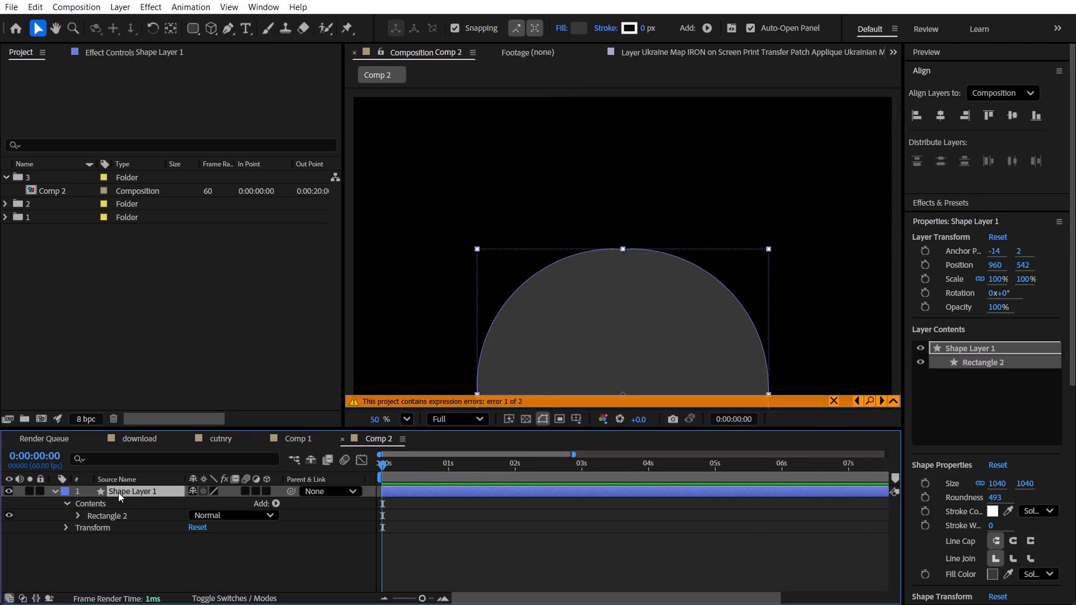
key(Delete)
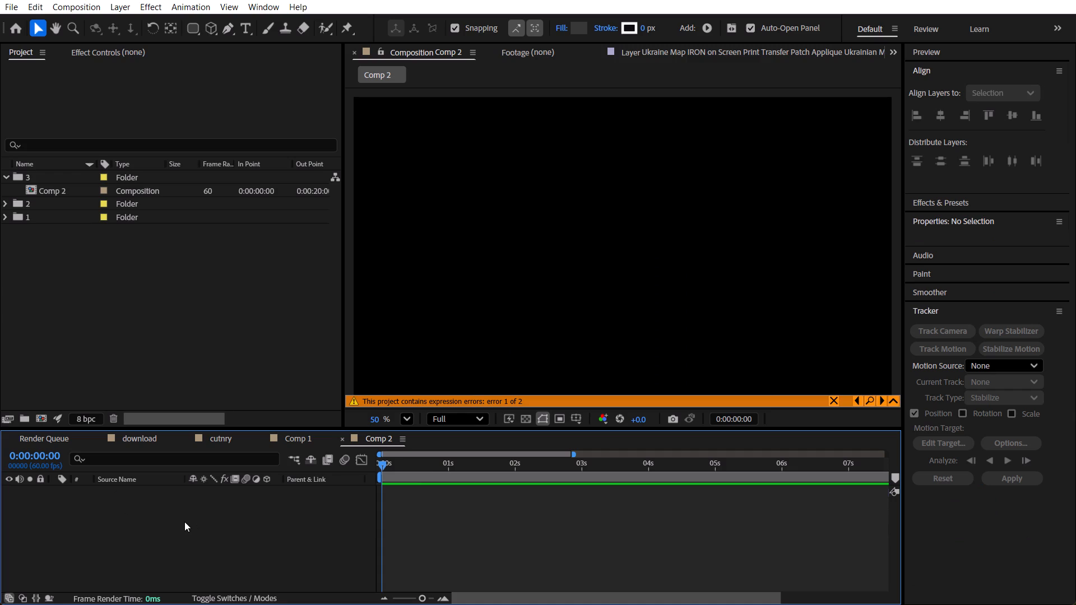
Change the background colour of Comp 2 to navy blue, hex 000080, in the composition settings.
right_click(374, 440)
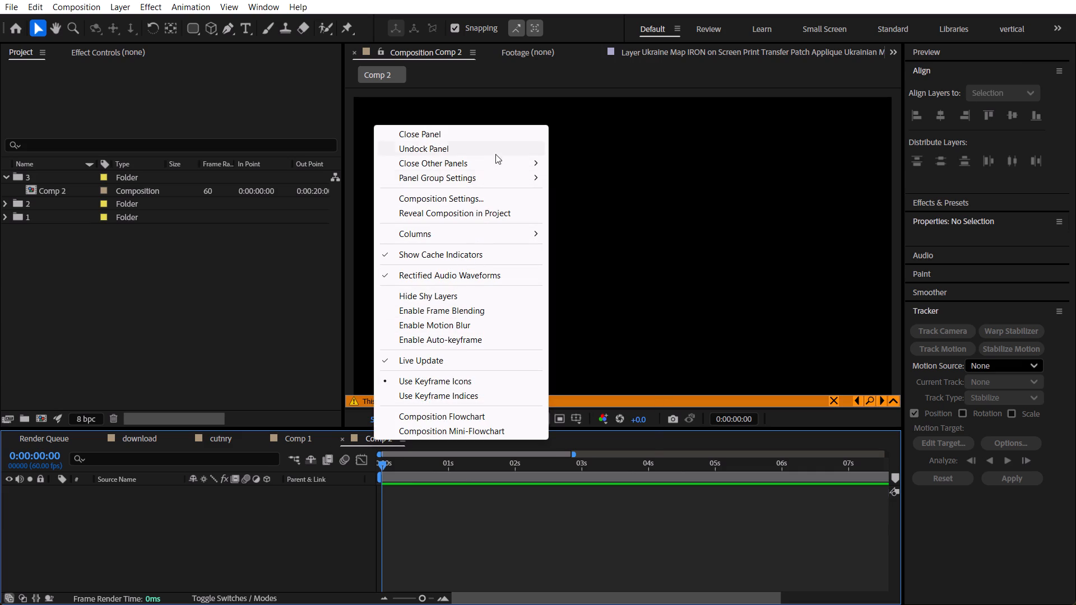
click(480, 198)
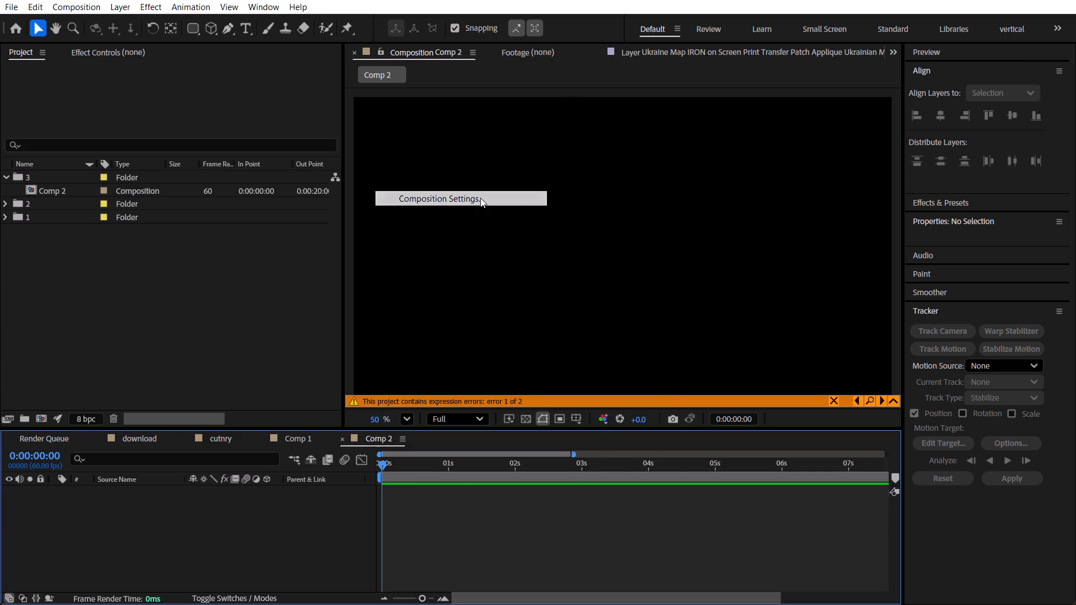
click(676, 406)
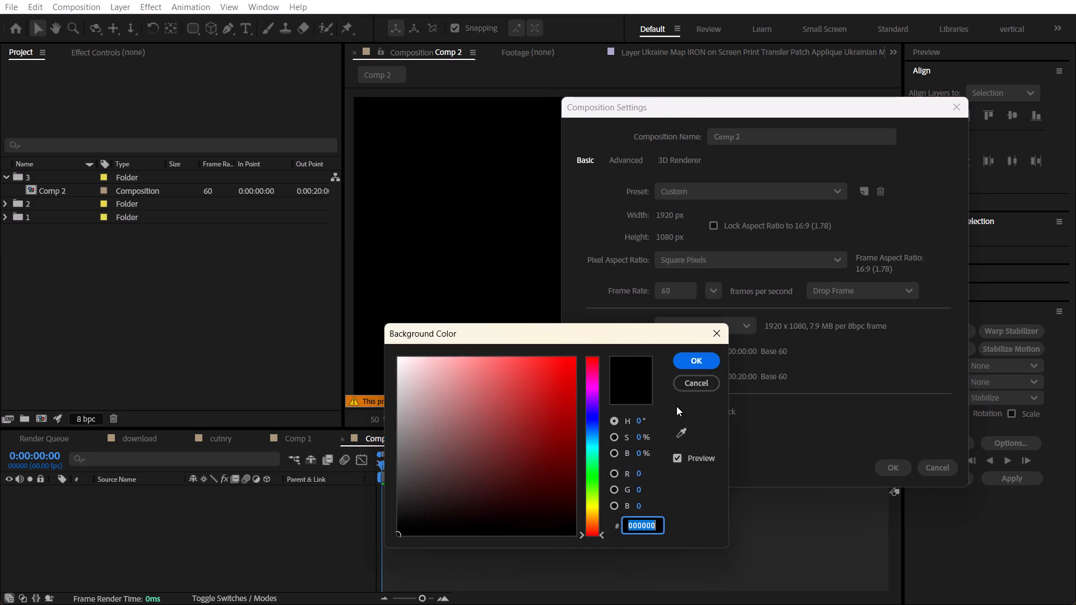
click(596, 423)
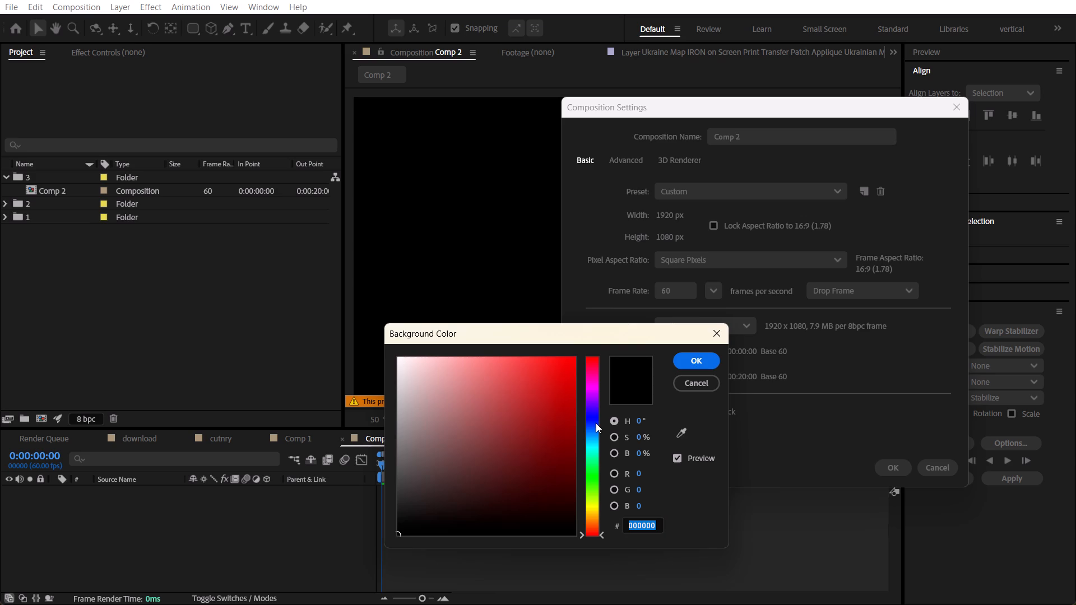
click(646, 515)
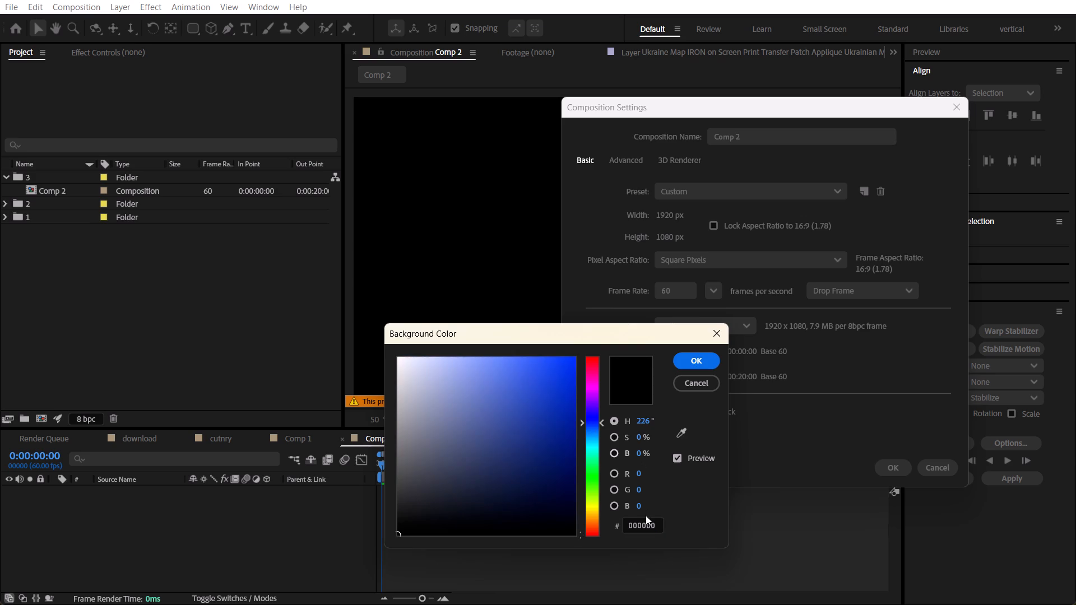
click(646, 516)
click(647, 530)
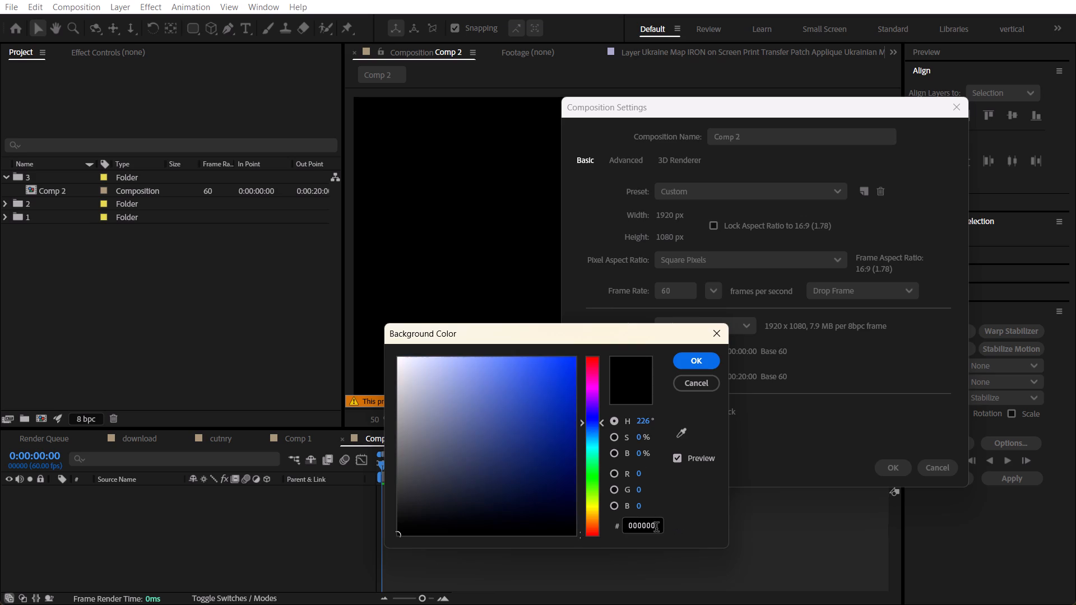
click(656, 528)
key(ctrl+a)
key(BackSpace)
text(000)
key(BackSpace)
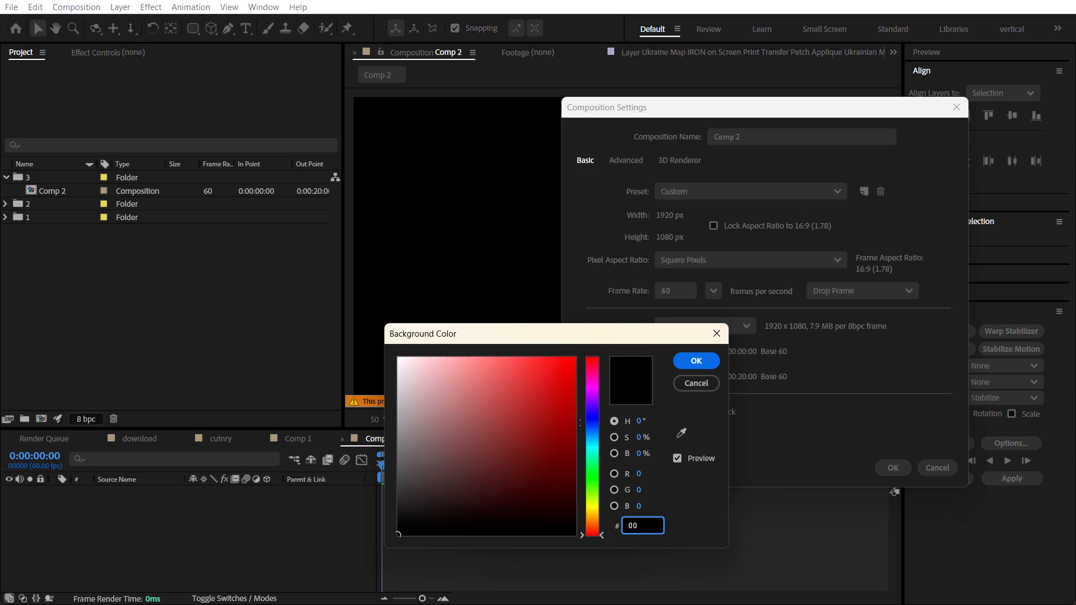
text(0080)
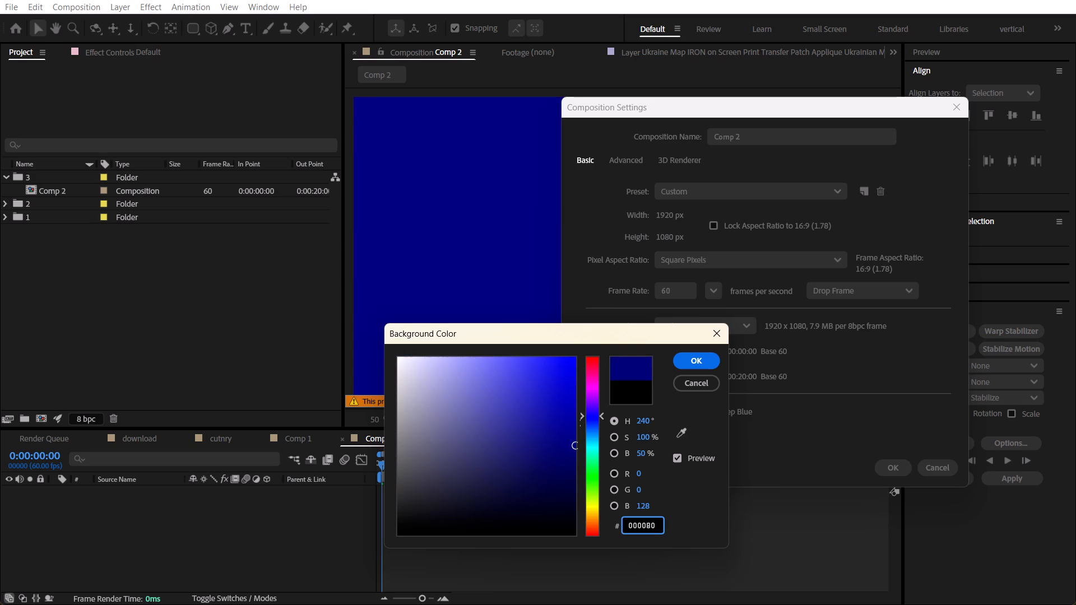
key(Return)
click(882, 471)
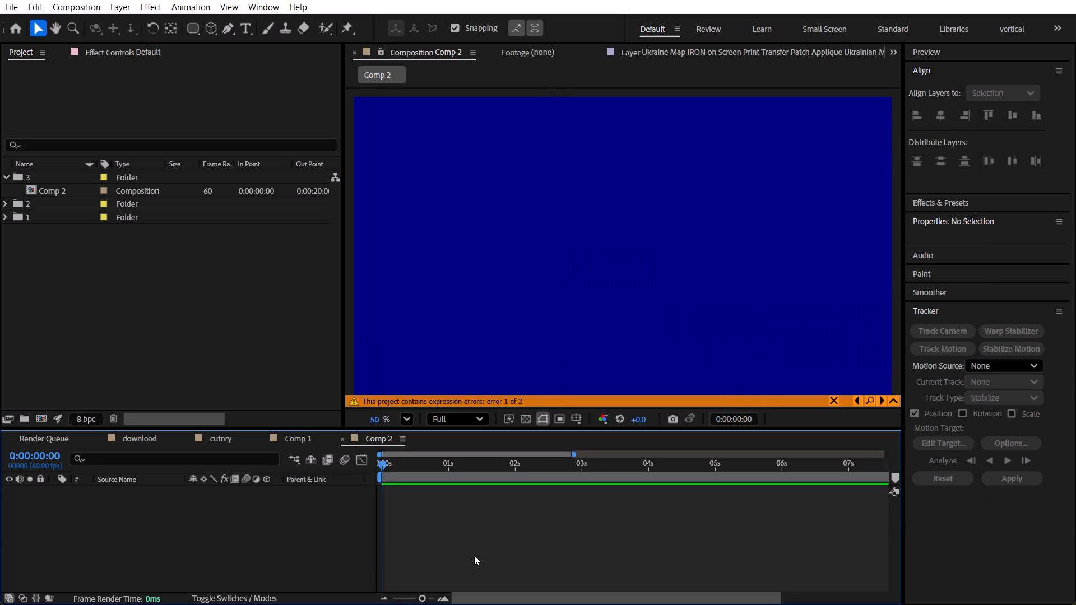
Search the effects for "gradient ramp" and try to apply Gradient Ramp to the empty composition.
click(351, 506)
click(935, 204)
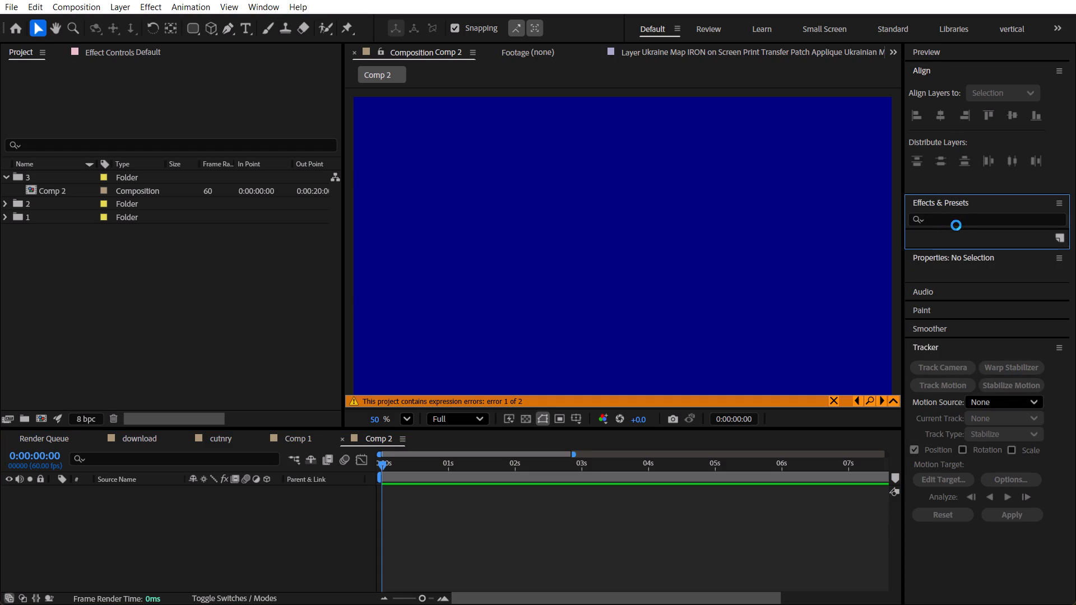
click(956, 221)
text(gradient ramp)
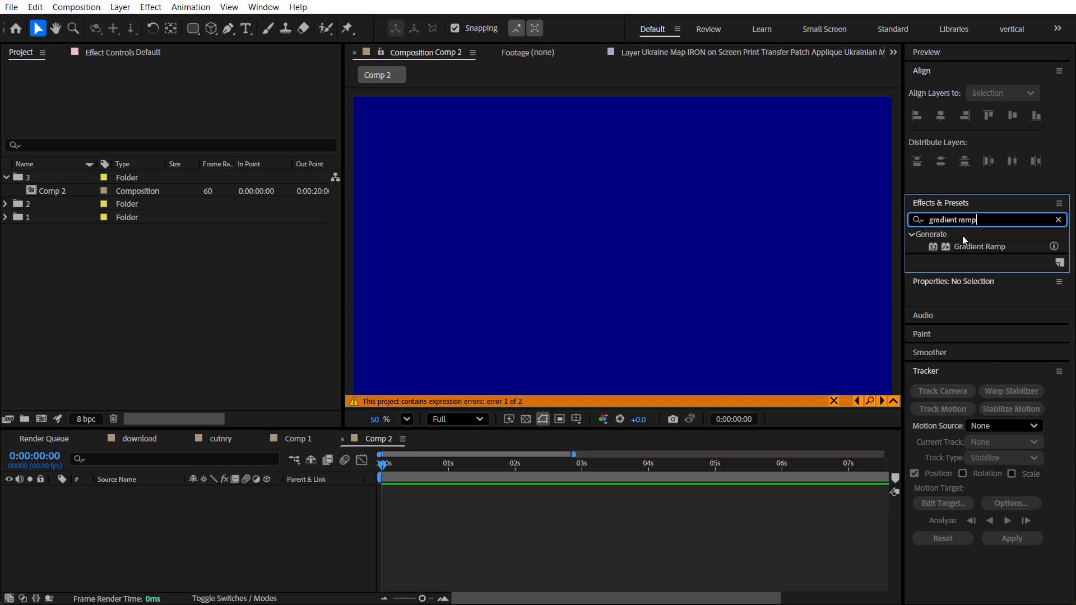
drag(987, 245, 590, 250)
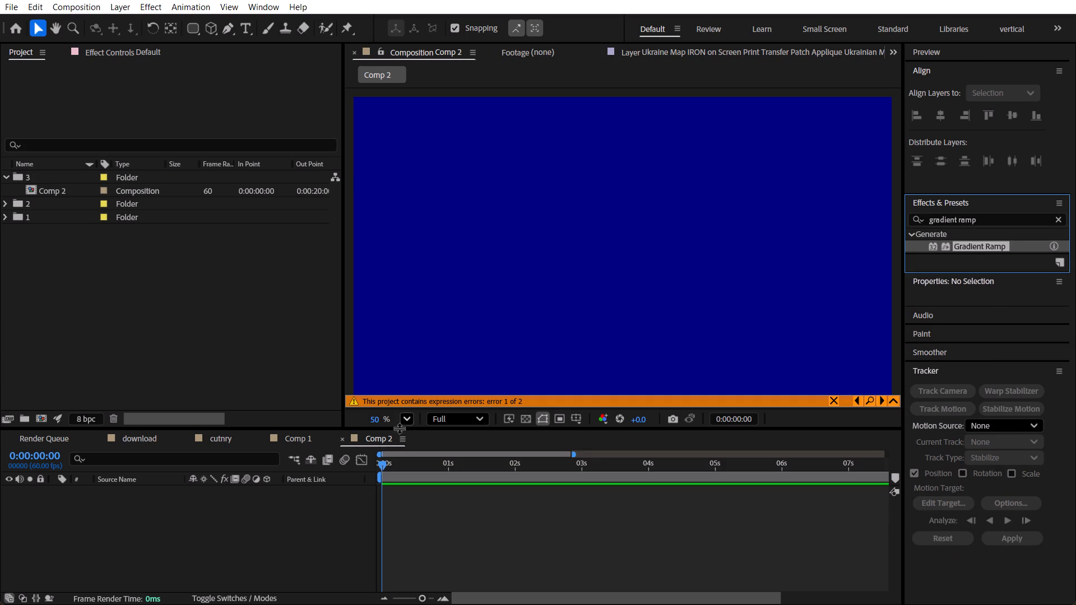
double_click(321, 505)
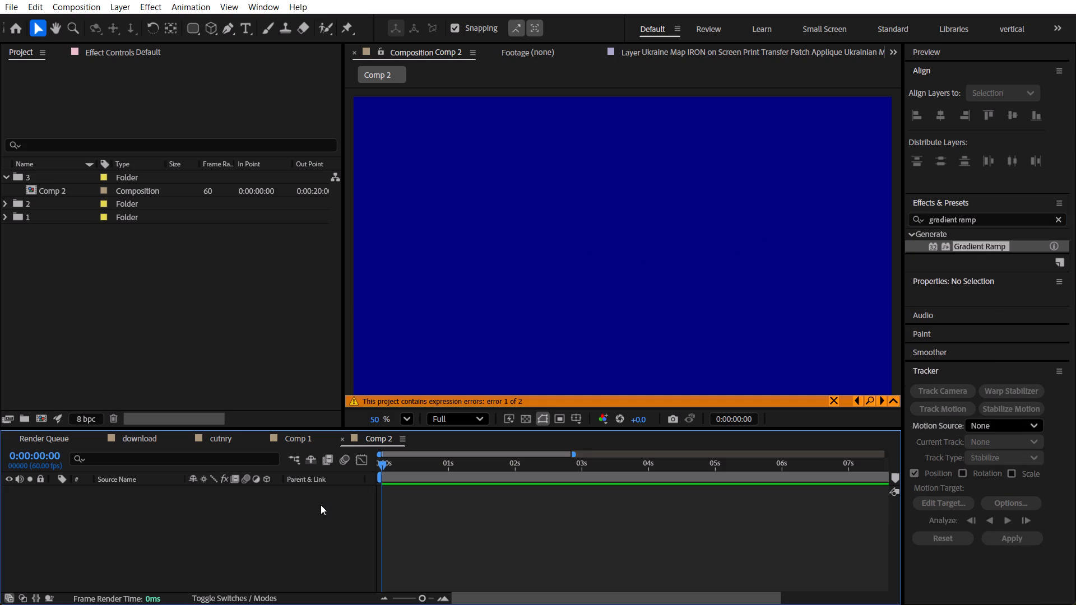
Add a new shape layer with a rounded rectangle filling the whole 1920 x 1080 frame.
double_click(188, 28)
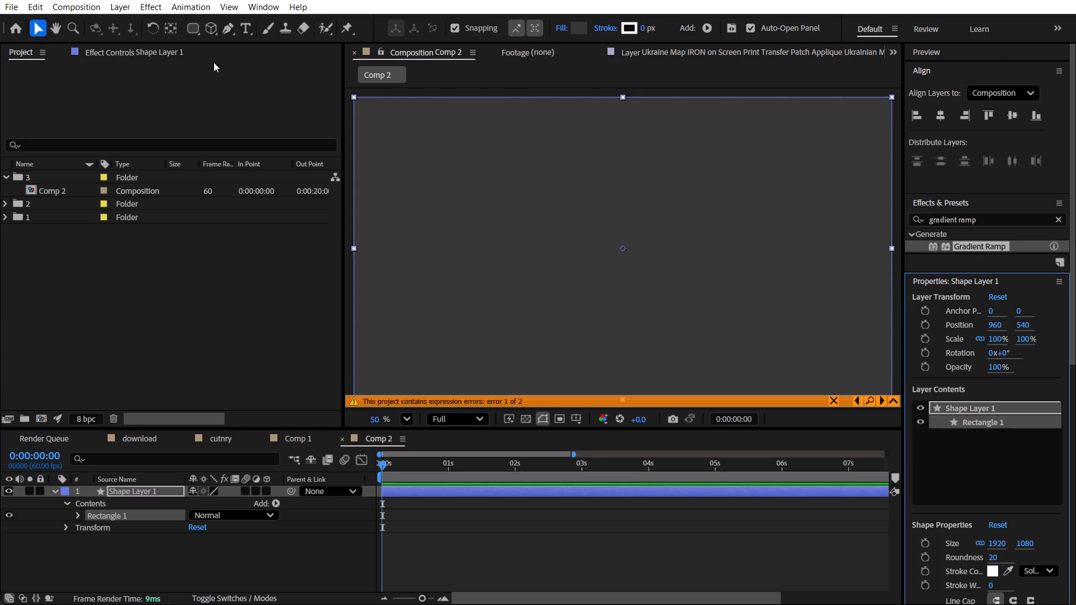
click(217, 551)
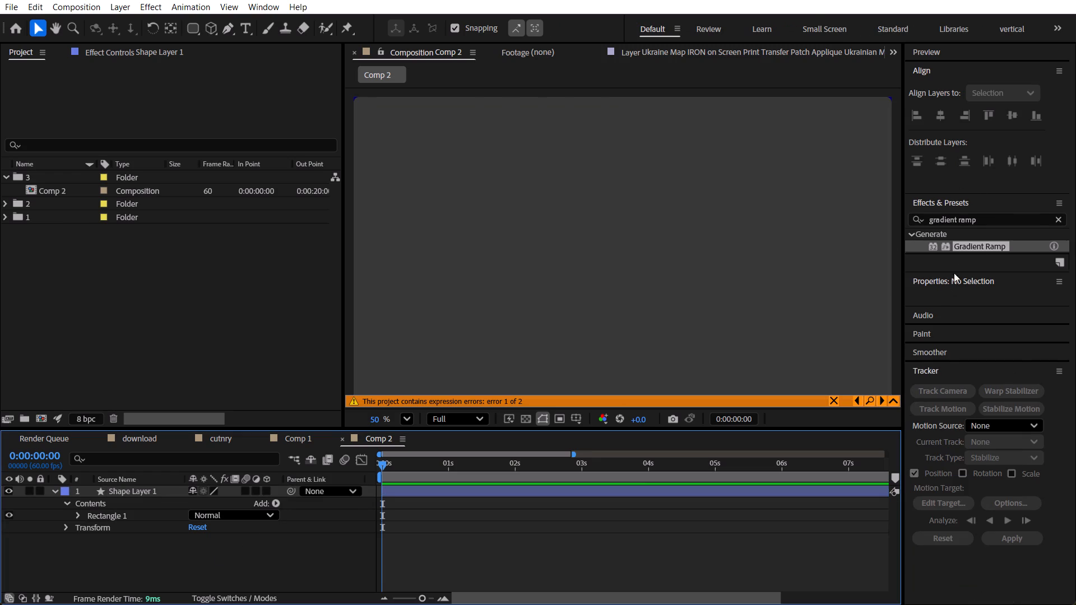
Apply the Gradient Ramp effect to the full-frame rectangle's shape layer.
drag(978, 244, 675, 271)
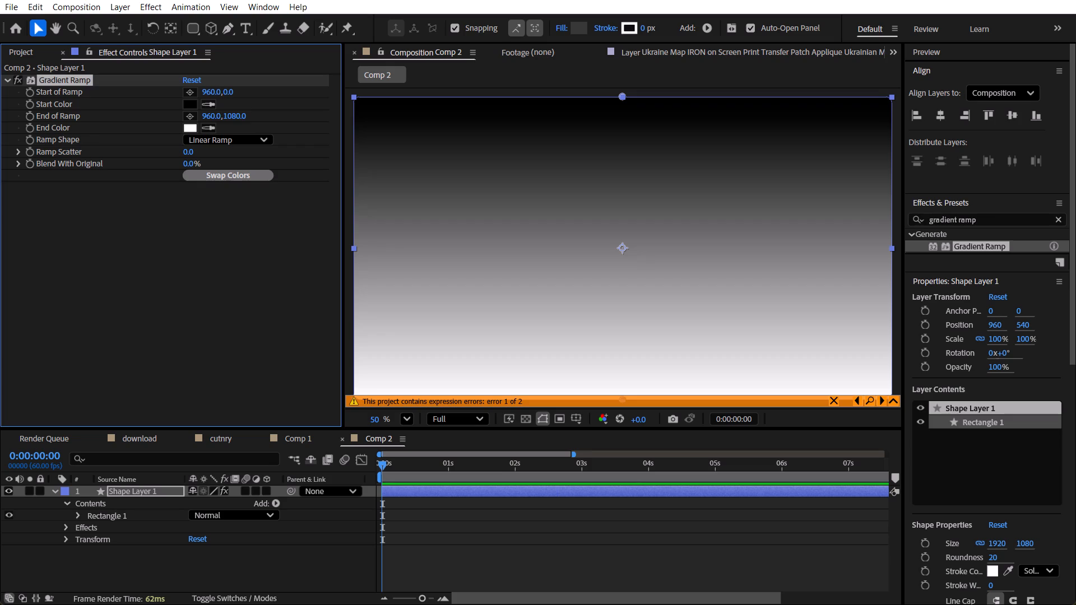
Set the fill colour of Rectangle 1 on Shape Layer 1 to navy blue, hex 000080.
click(142, 490)
scroll(964, 505, down, 2)
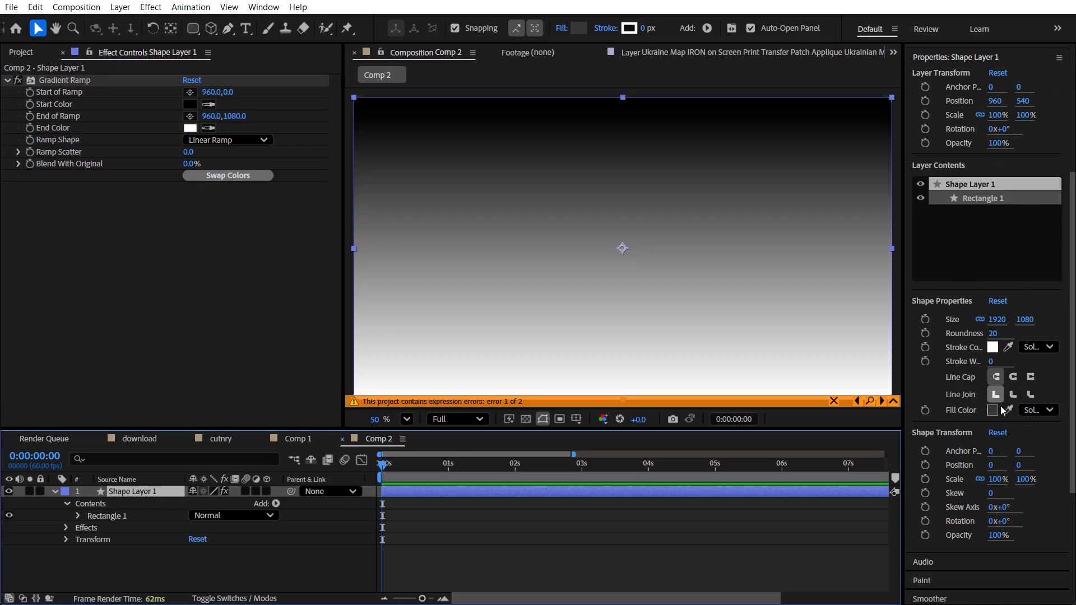
click(993, 407)
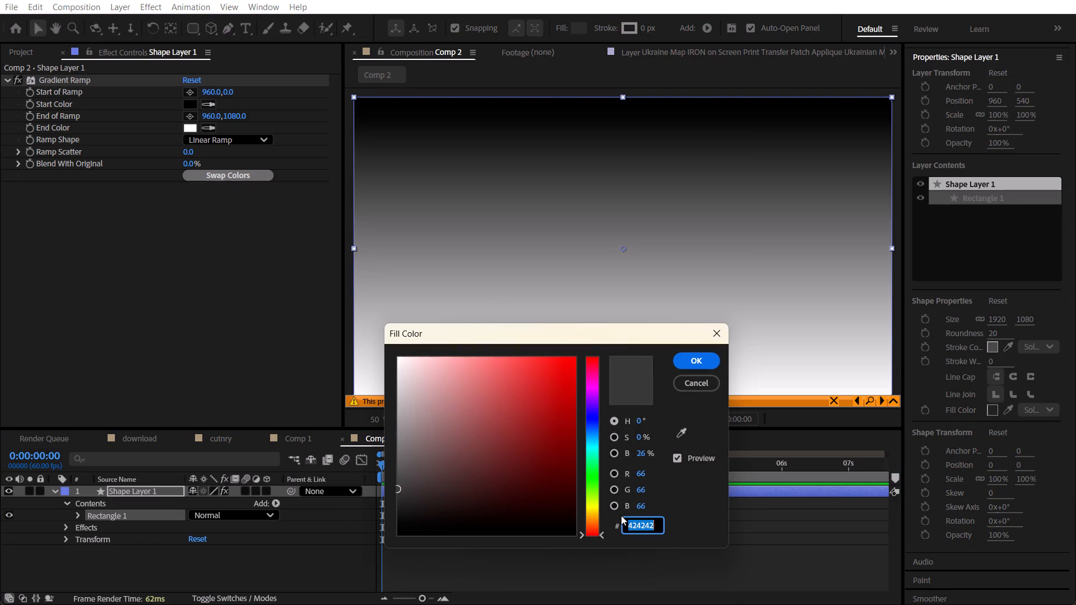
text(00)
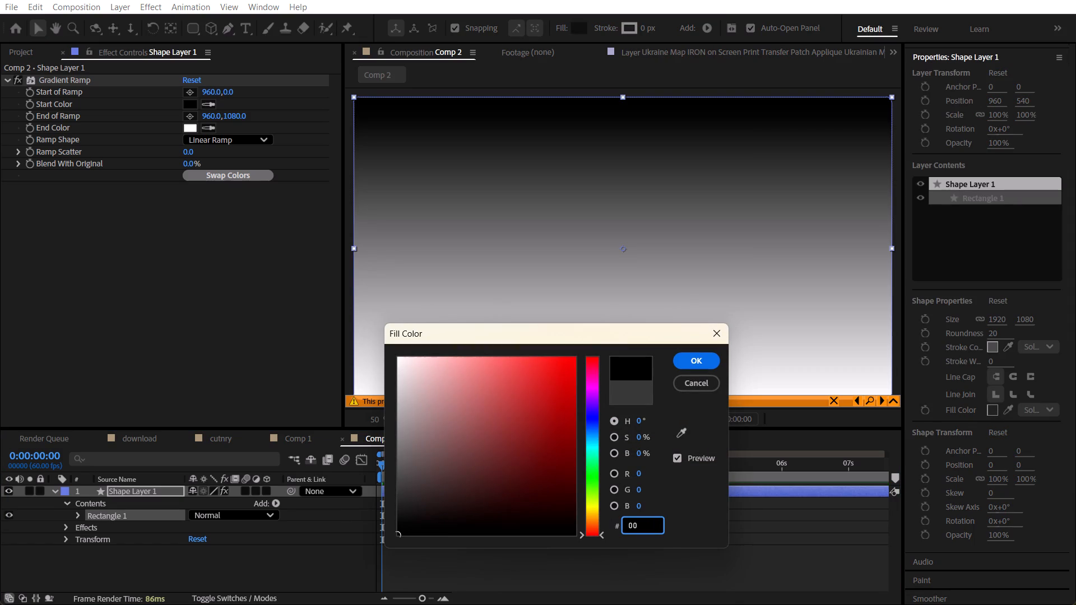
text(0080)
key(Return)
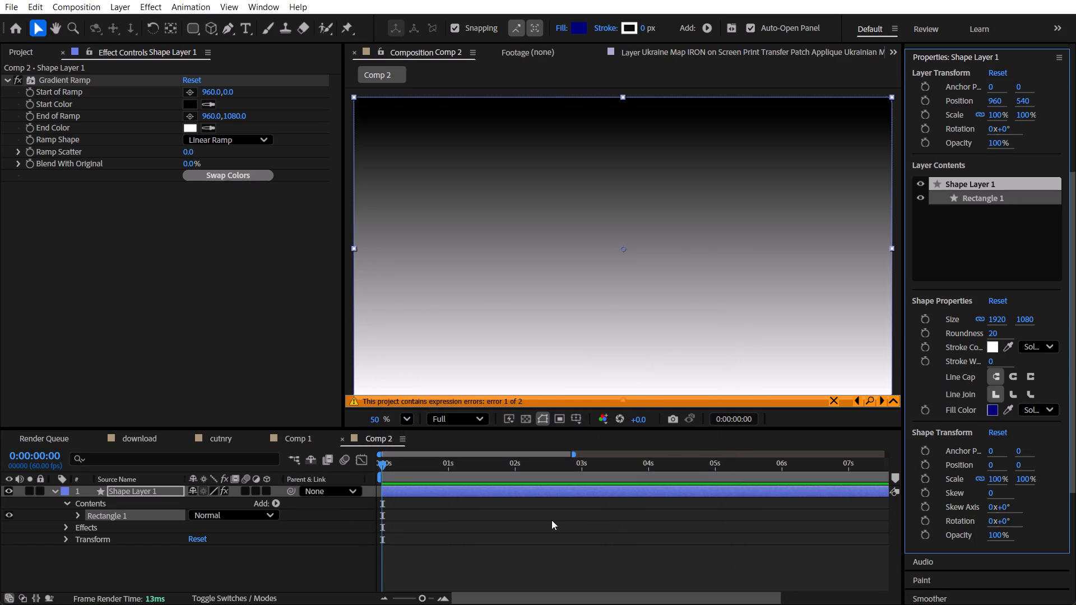
click(195, 580)
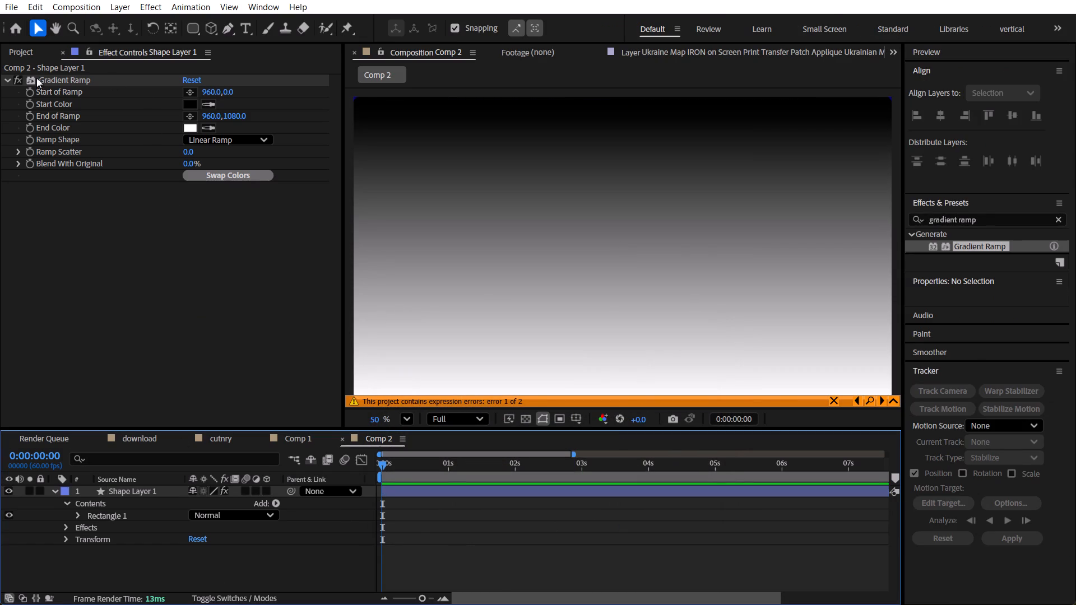
Switch the Gradient Ramp effect off and on to compare the rectangle with and without it.
click(22, 81)
click(22, 80)
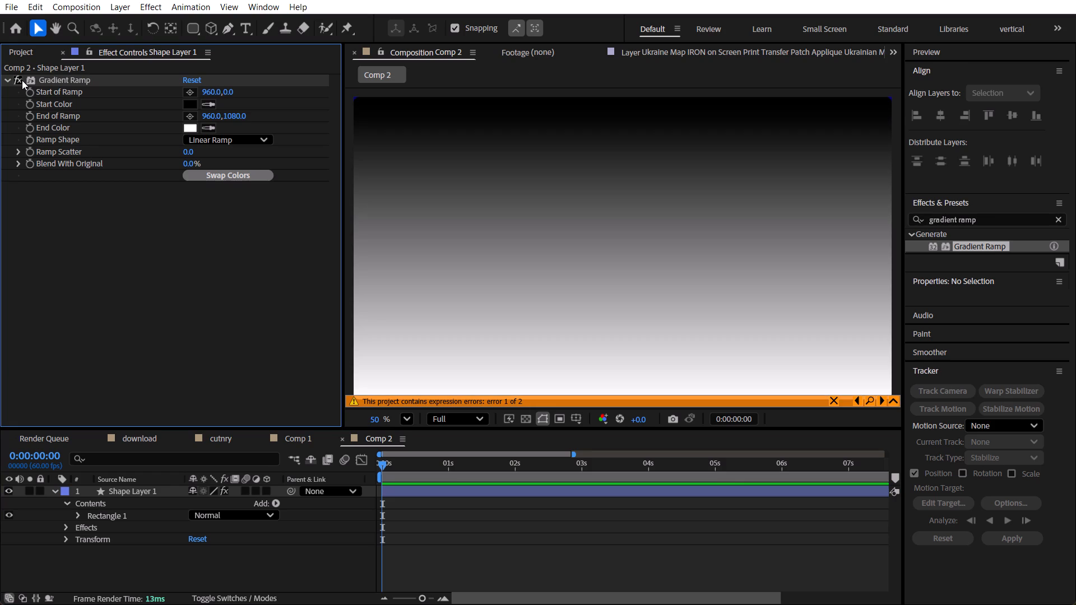
double_click(22, 80)
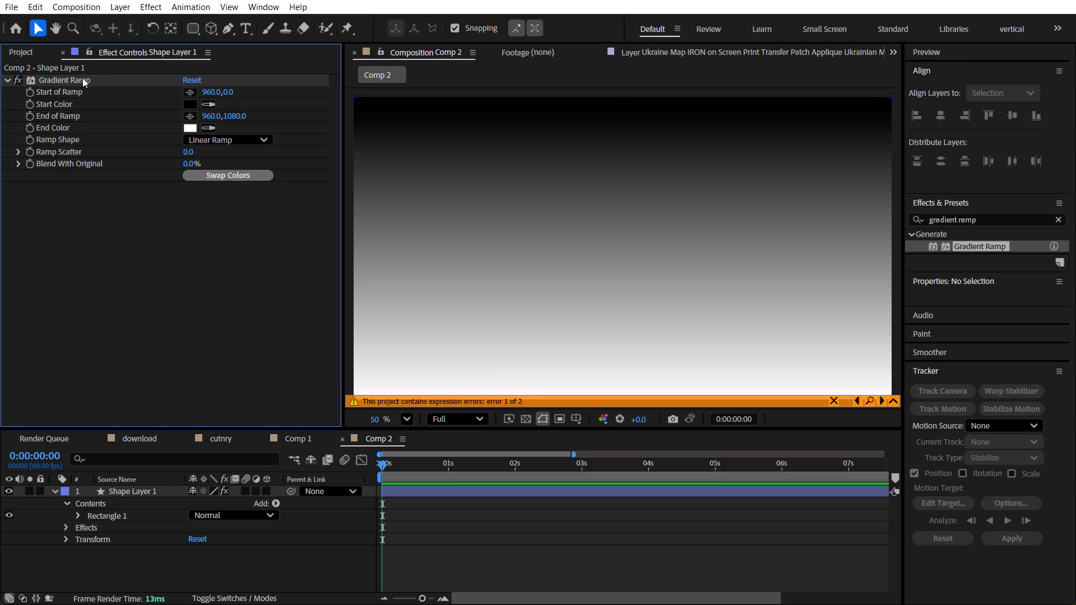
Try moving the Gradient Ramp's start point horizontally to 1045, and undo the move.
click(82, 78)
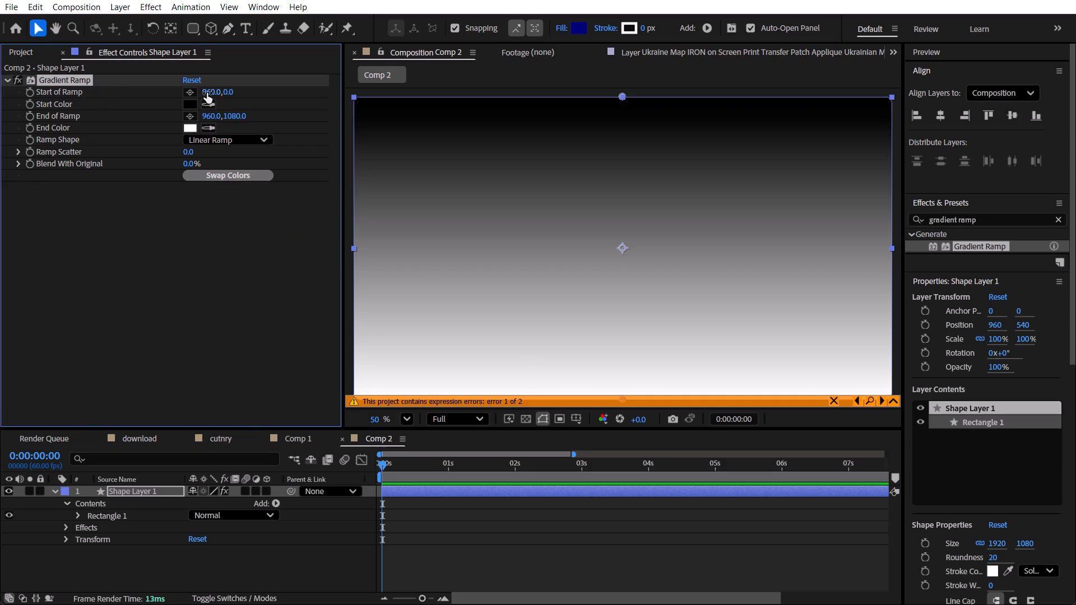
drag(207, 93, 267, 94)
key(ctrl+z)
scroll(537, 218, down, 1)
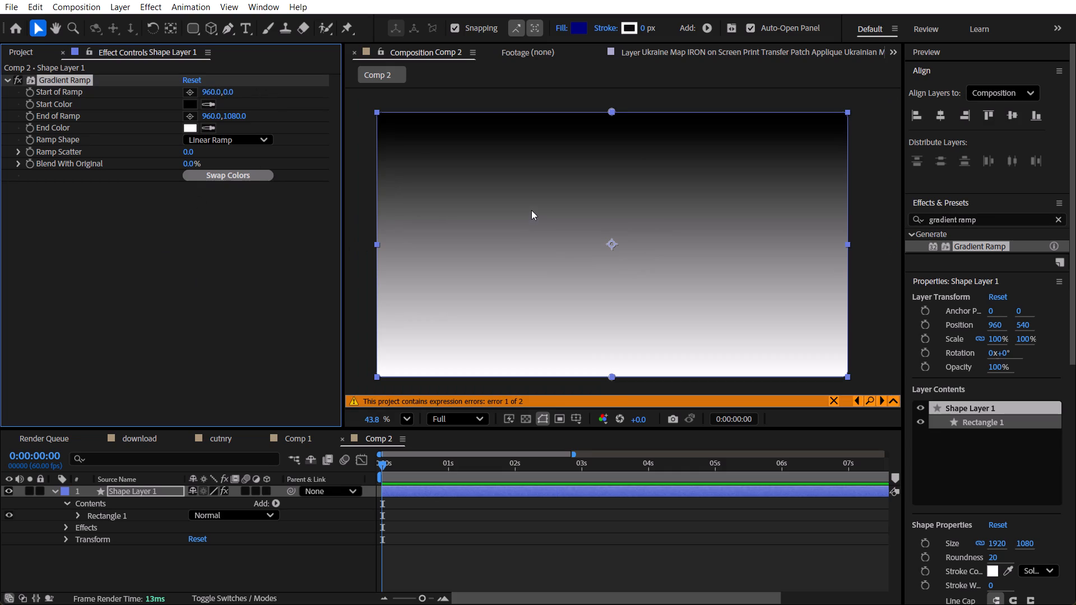
Hide the project's expression error banner and set the composition view magnification to 50%.
click(833, 399)
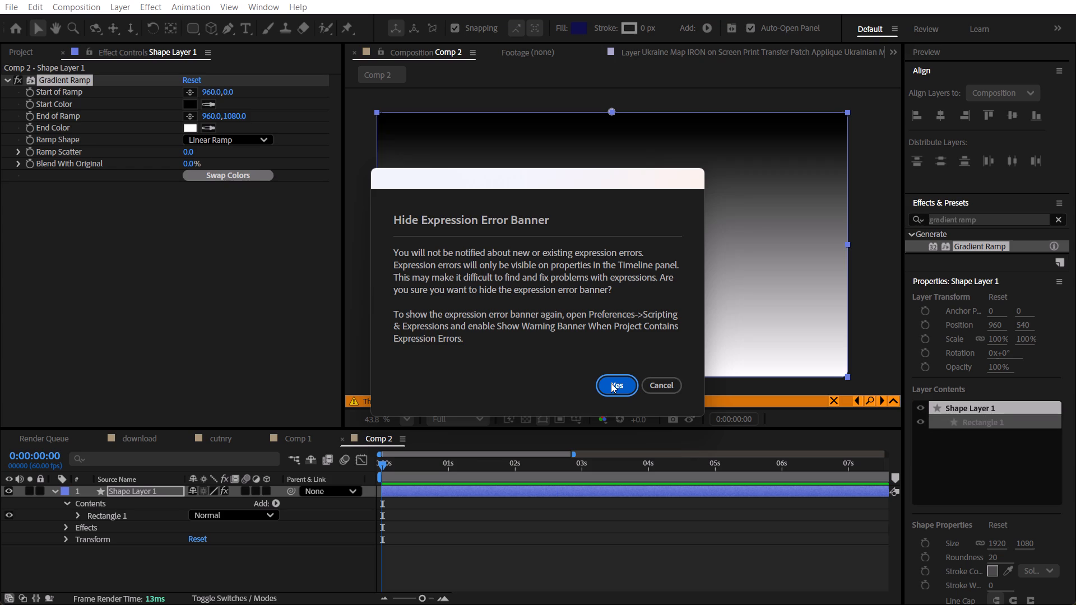
click(611, 383)
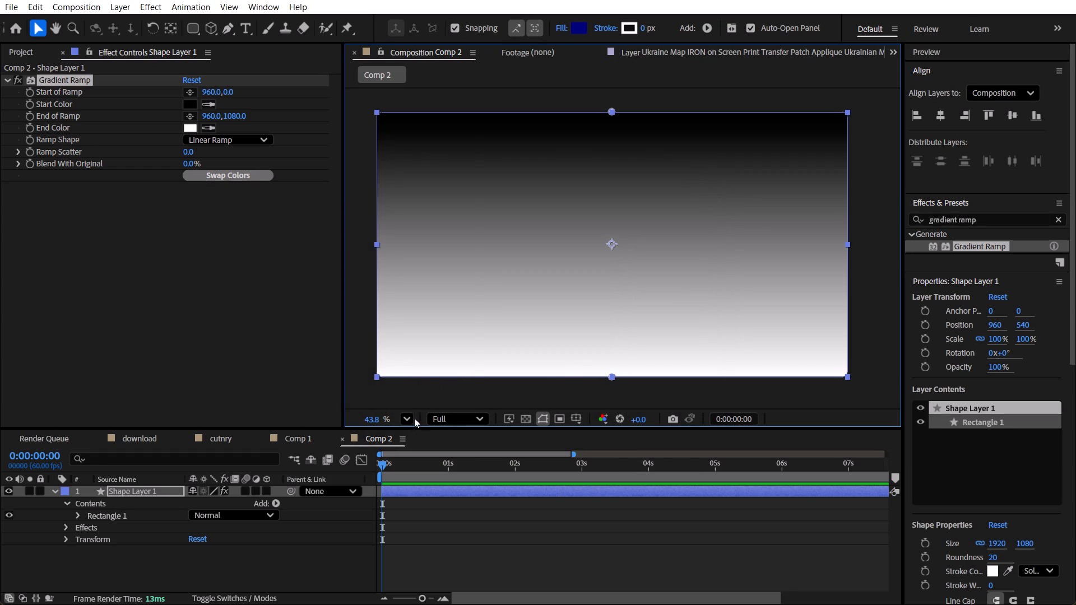
click(409, 418)
click(425, 143)
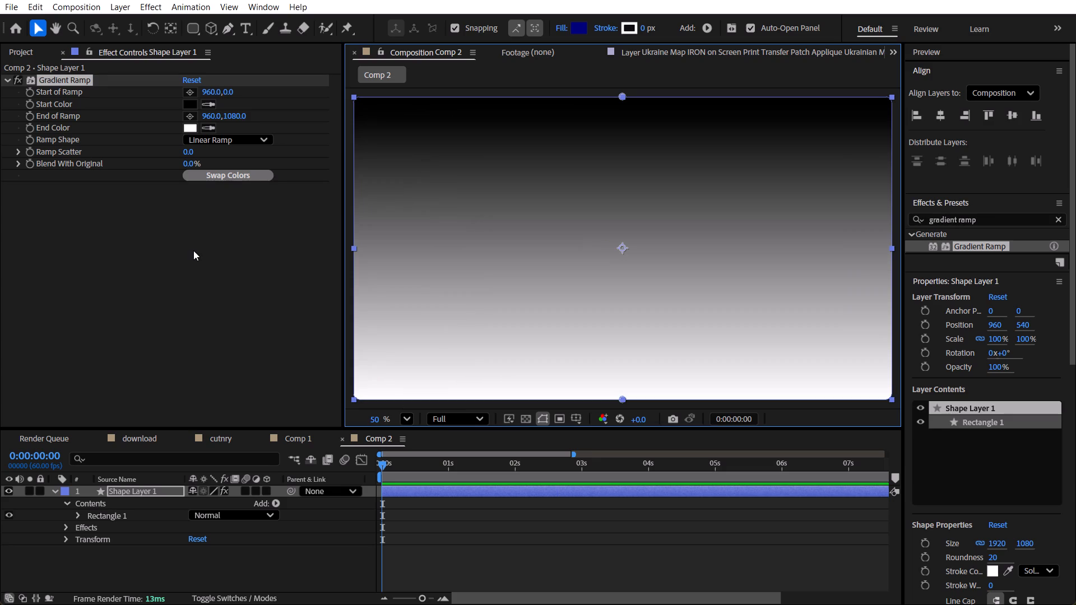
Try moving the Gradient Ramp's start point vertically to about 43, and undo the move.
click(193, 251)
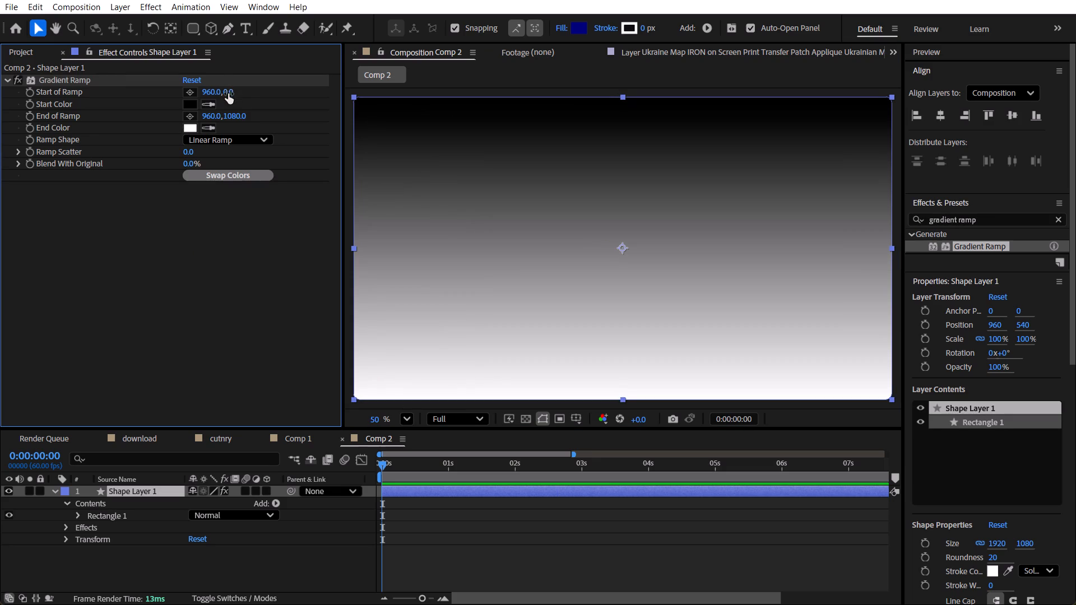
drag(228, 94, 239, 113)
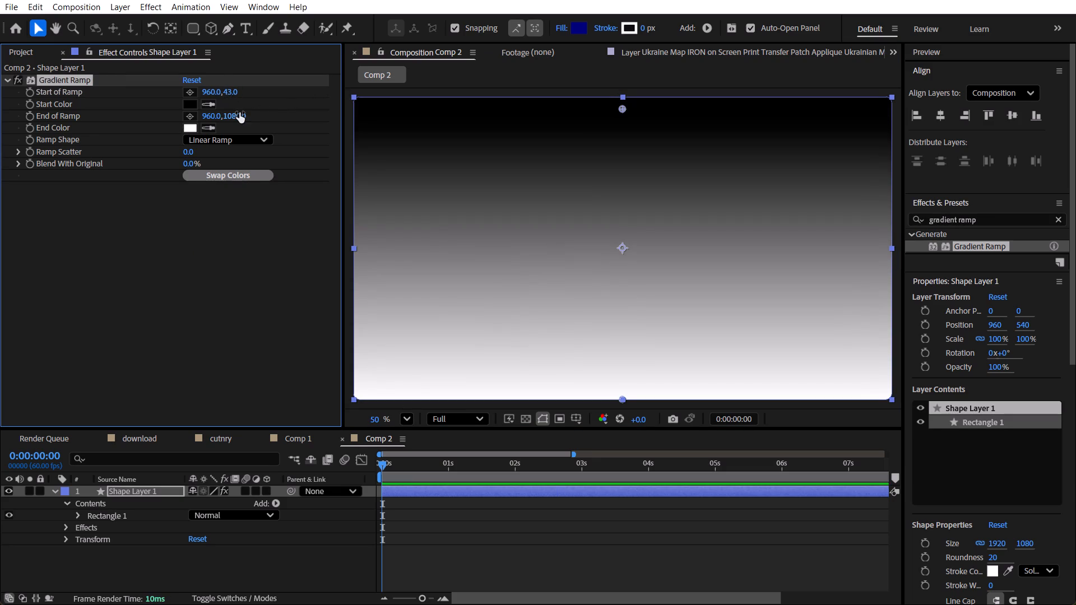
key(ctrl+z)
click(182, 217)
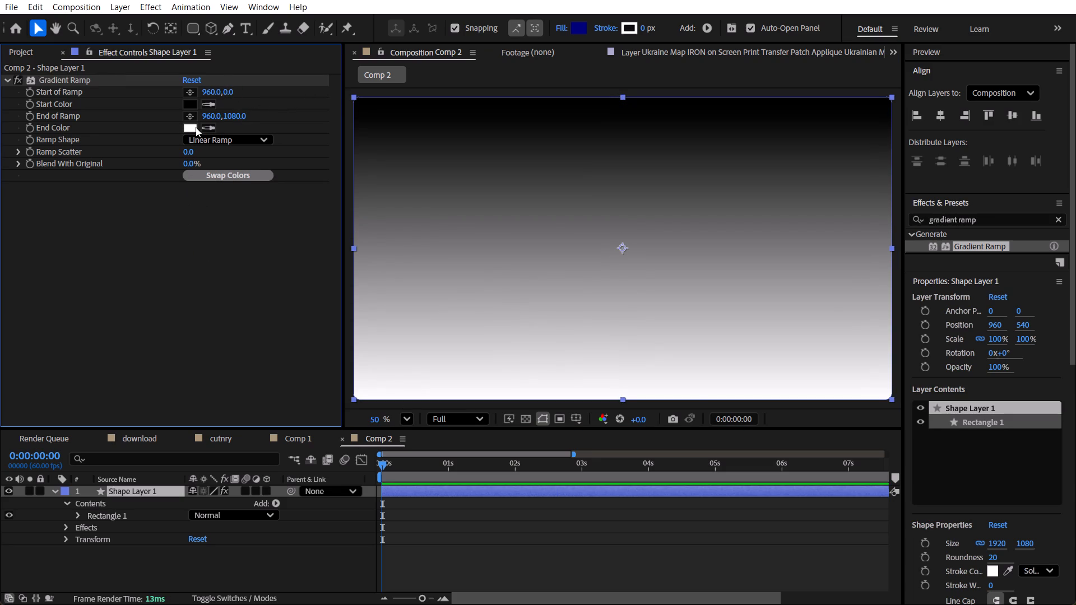
Set the Gradient Ramp's end colour to navy blue, hex 000080.
click(195, 128)
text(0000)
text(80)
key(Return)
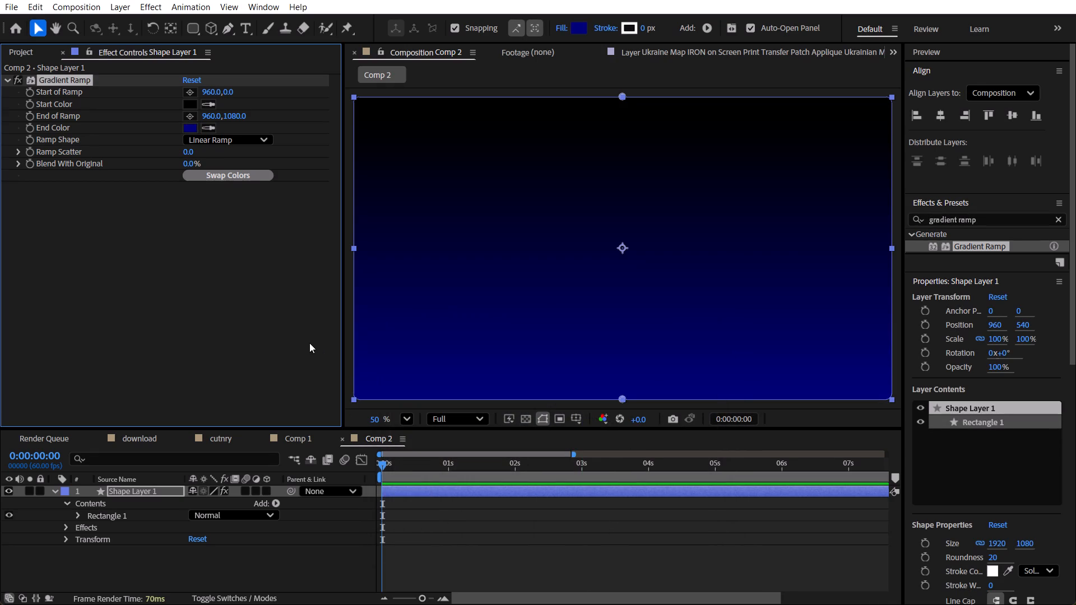
Set the Gradient Ramp's start colour to magenta, hex CA01C4.
click(188, 103)
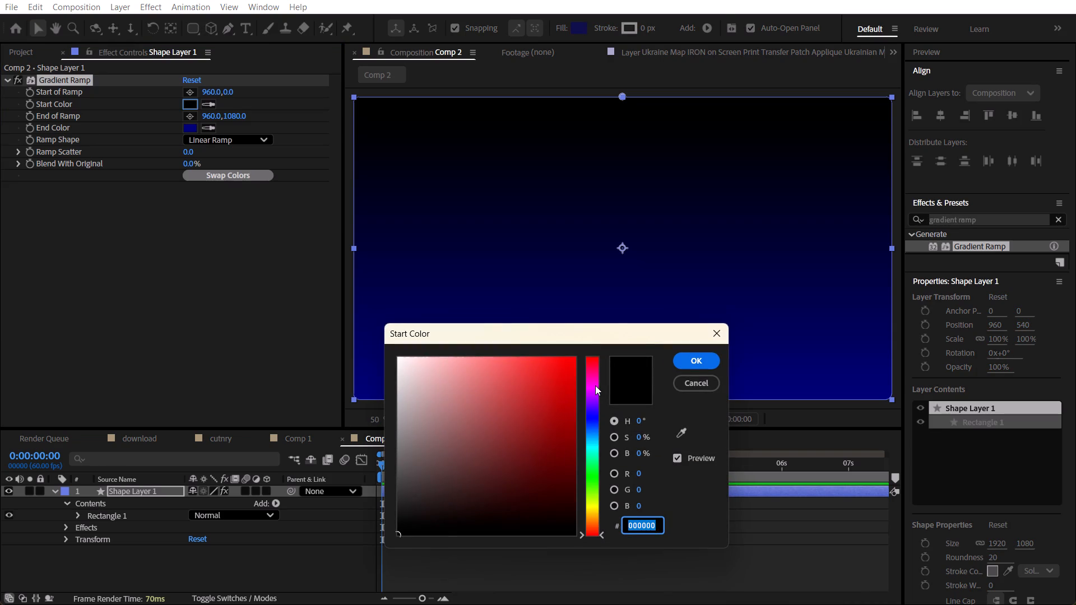
click(595, 385)
drag(562, 392, 576, 385)
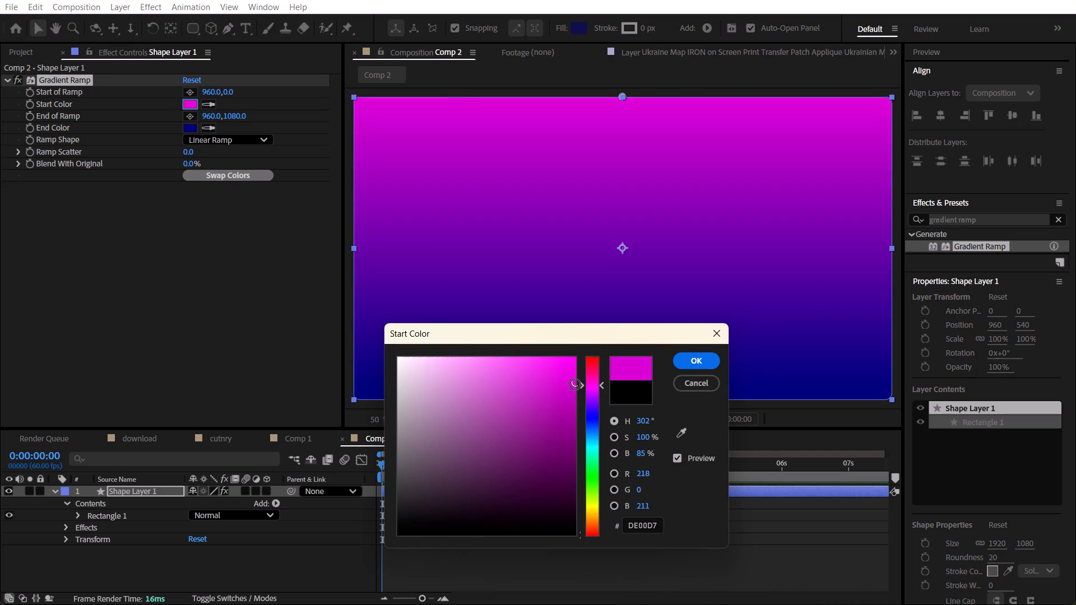
drag(576, 385, 574, 394)
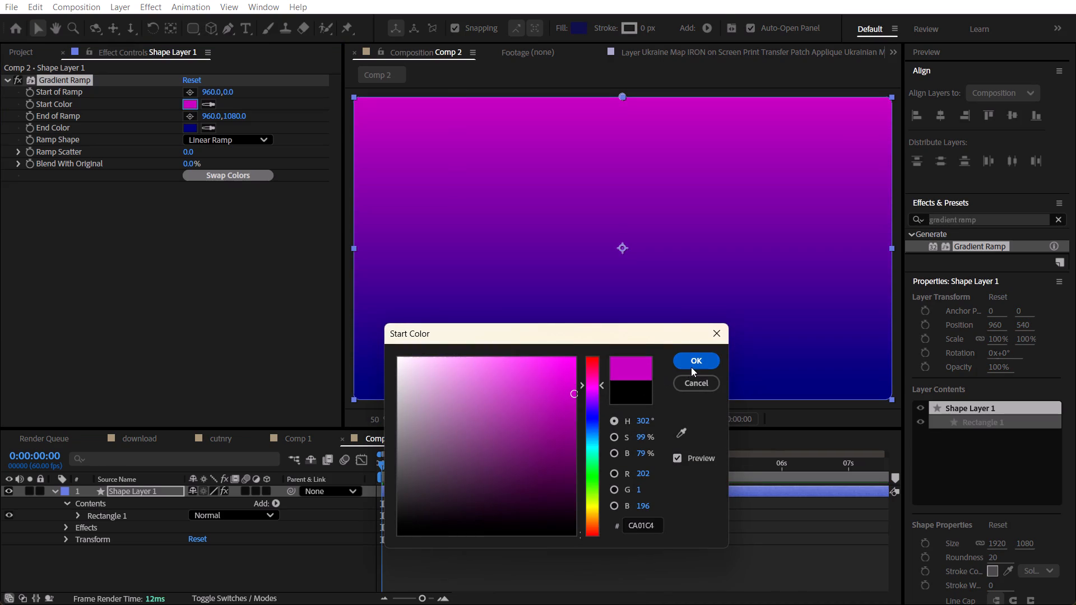
click(692, 367)
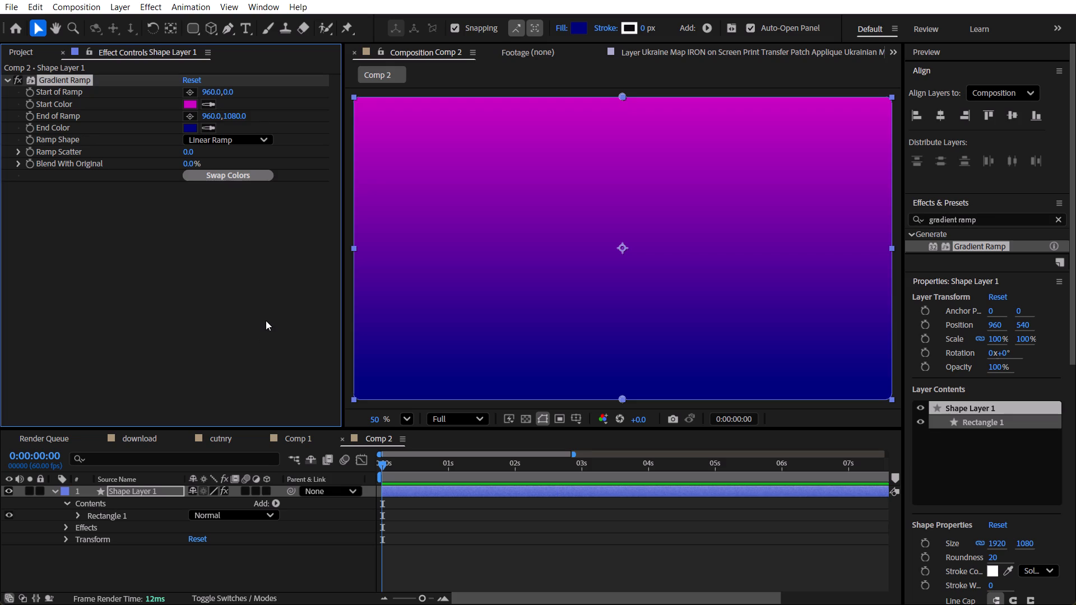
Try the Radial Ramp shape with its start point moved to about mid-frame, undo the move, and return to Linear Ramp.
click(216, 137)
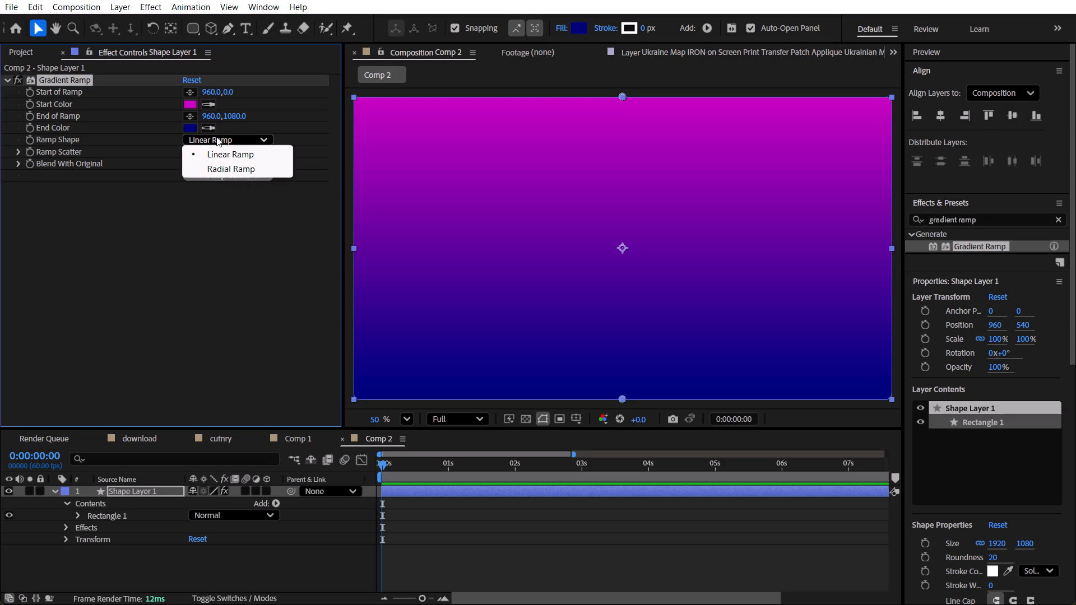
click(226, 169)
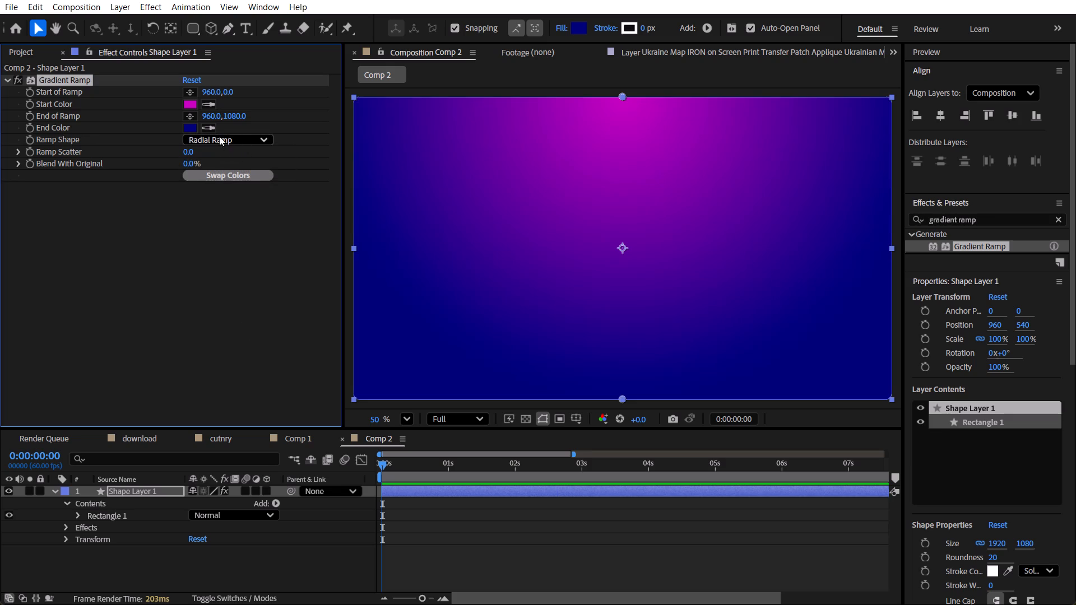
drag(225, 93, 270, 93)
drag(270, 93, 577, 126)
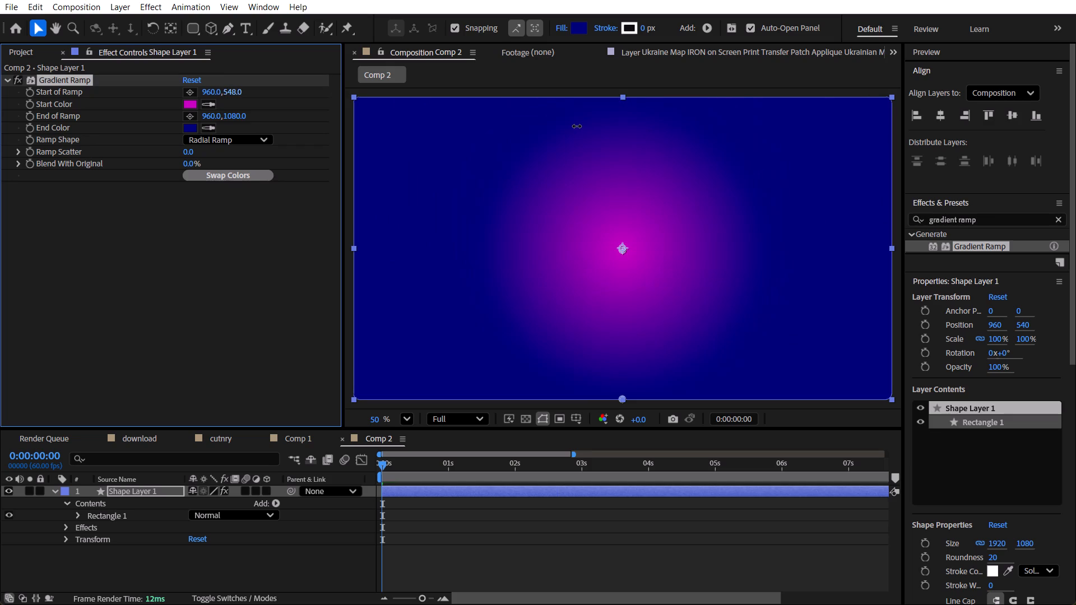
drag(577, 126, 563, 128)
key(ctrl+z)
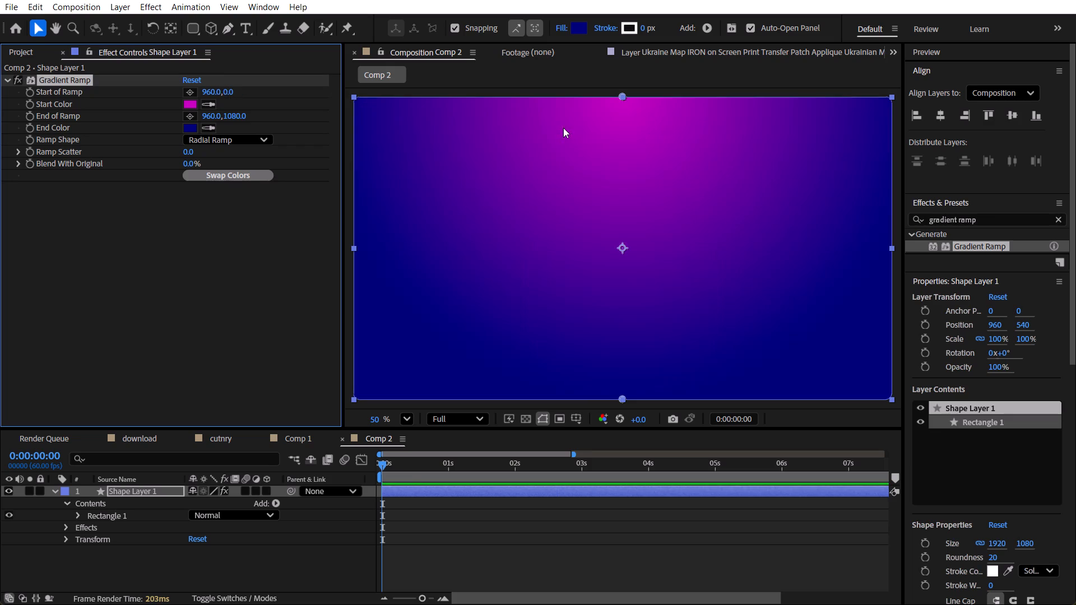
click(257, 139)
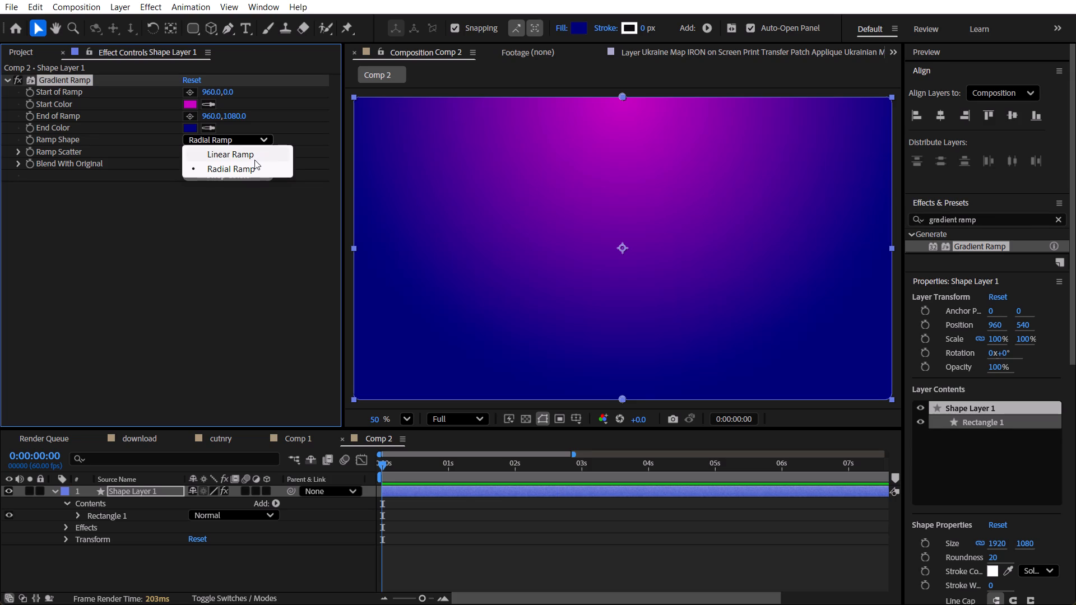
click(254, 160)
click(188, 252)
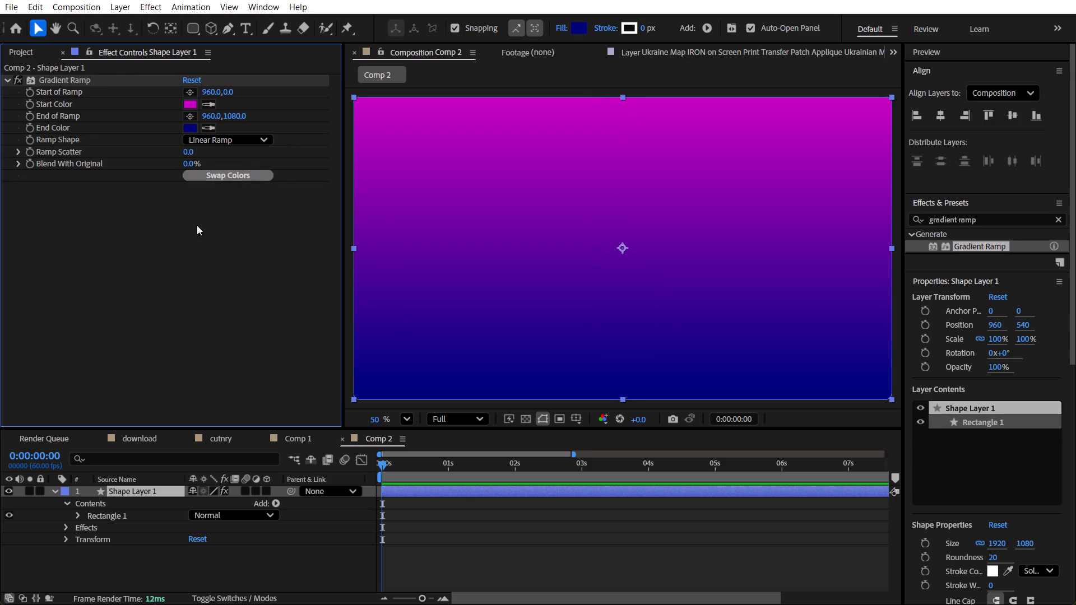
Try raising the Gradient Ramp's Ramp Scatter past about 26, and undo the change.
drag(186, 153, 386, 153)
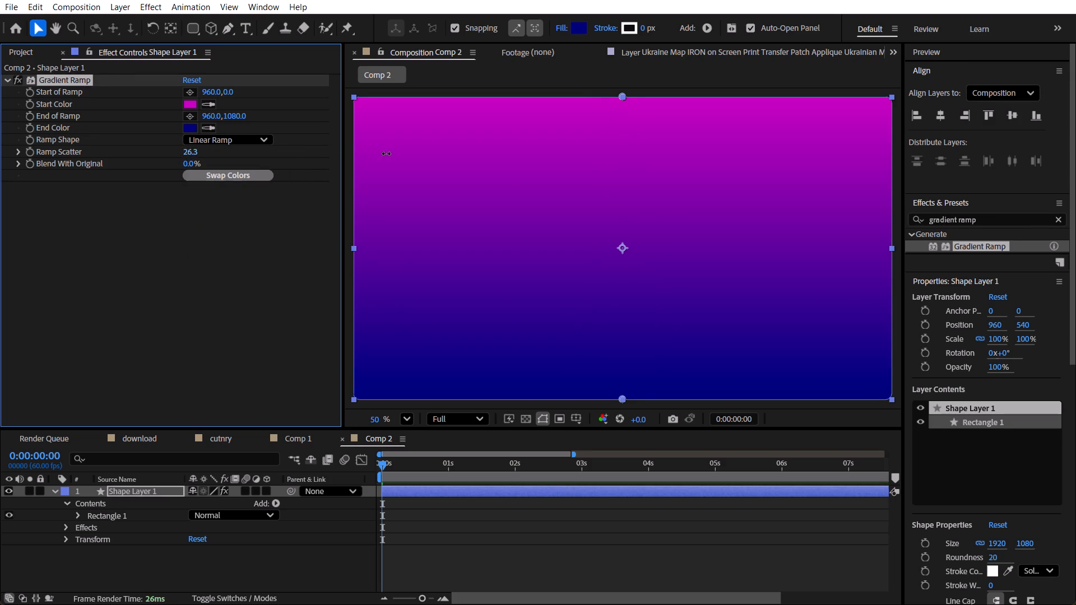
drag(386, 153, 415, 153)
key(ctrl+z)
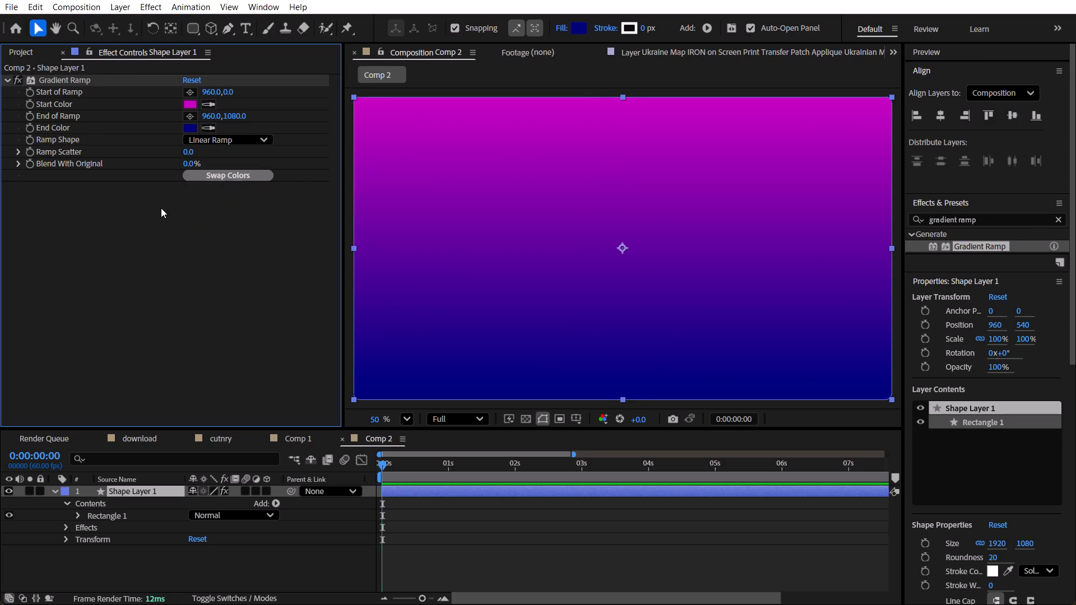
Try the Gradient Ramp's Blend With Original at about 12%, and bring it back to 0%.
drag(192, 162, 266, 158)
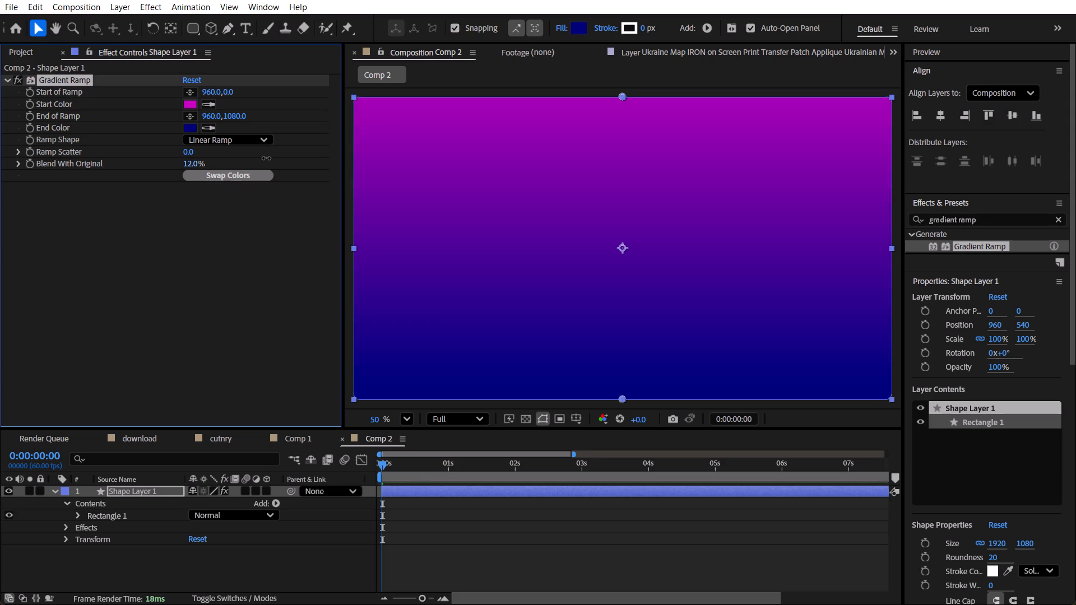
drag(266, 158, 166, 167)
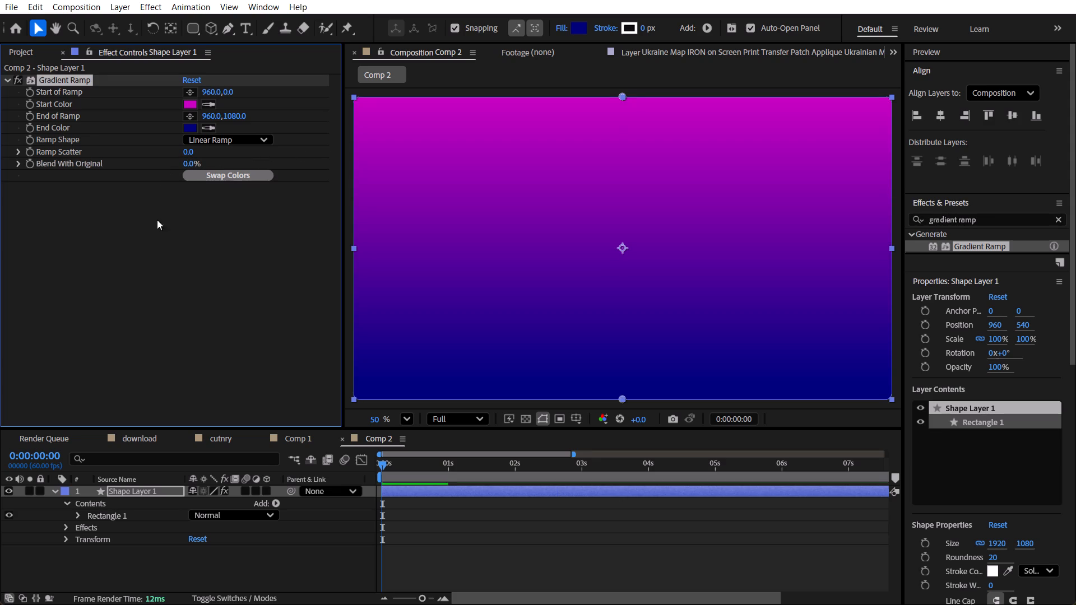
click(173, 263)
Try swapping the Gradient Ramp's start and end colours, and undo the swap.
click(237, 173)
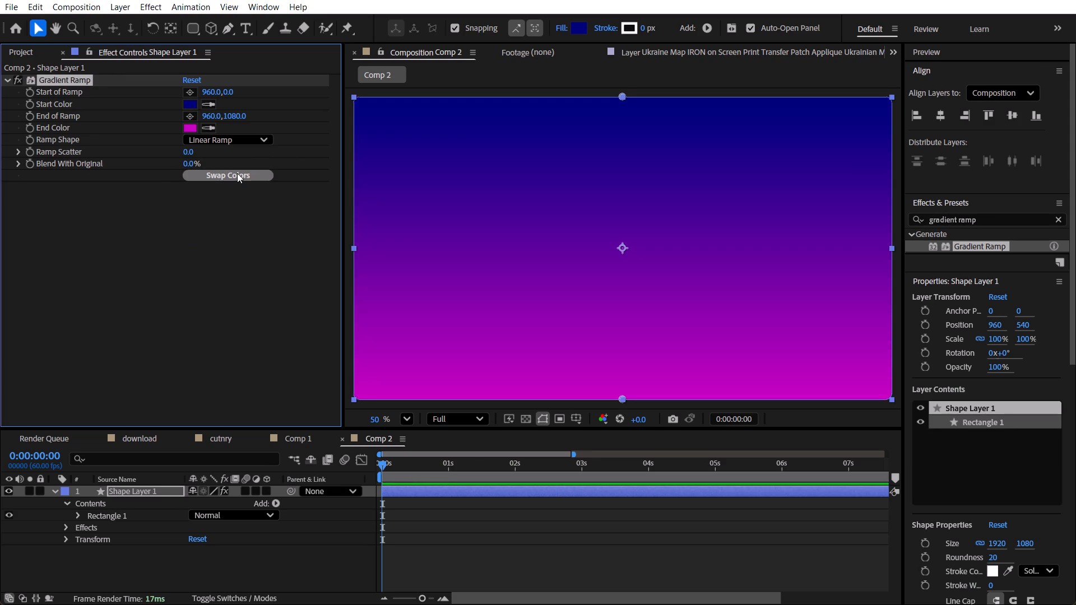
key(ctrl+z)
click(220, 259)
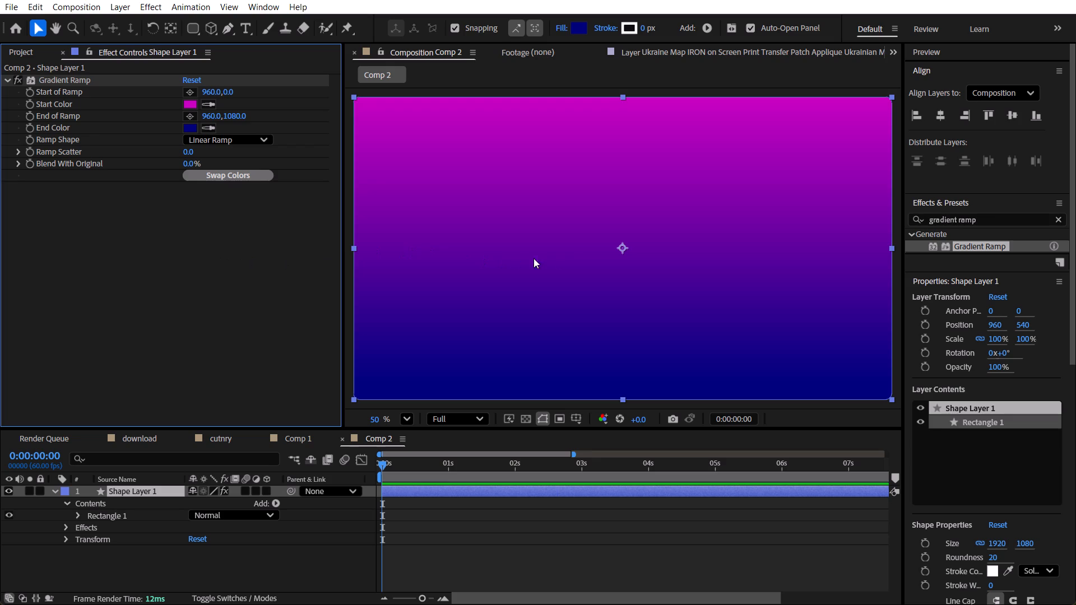
Activate the Type tool for adding text over the gradient background.
click(553, 305)
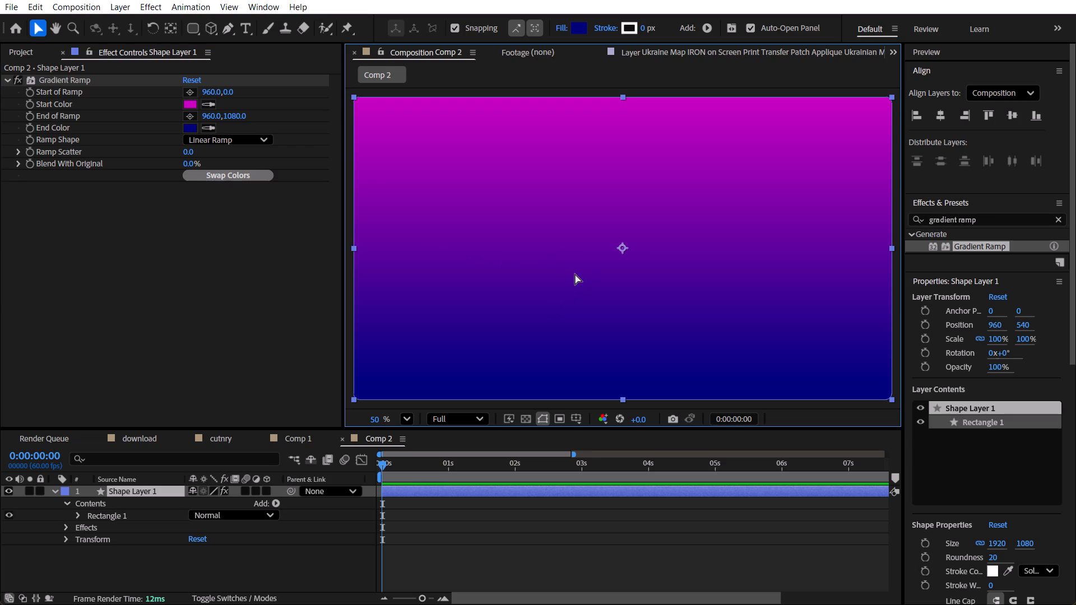
key(ctrl+t)
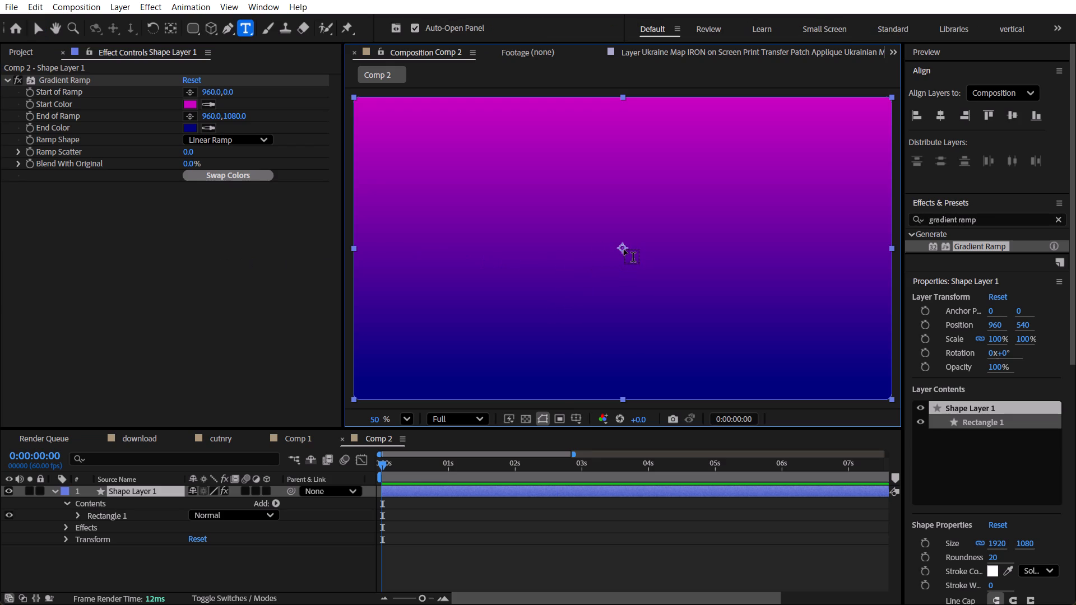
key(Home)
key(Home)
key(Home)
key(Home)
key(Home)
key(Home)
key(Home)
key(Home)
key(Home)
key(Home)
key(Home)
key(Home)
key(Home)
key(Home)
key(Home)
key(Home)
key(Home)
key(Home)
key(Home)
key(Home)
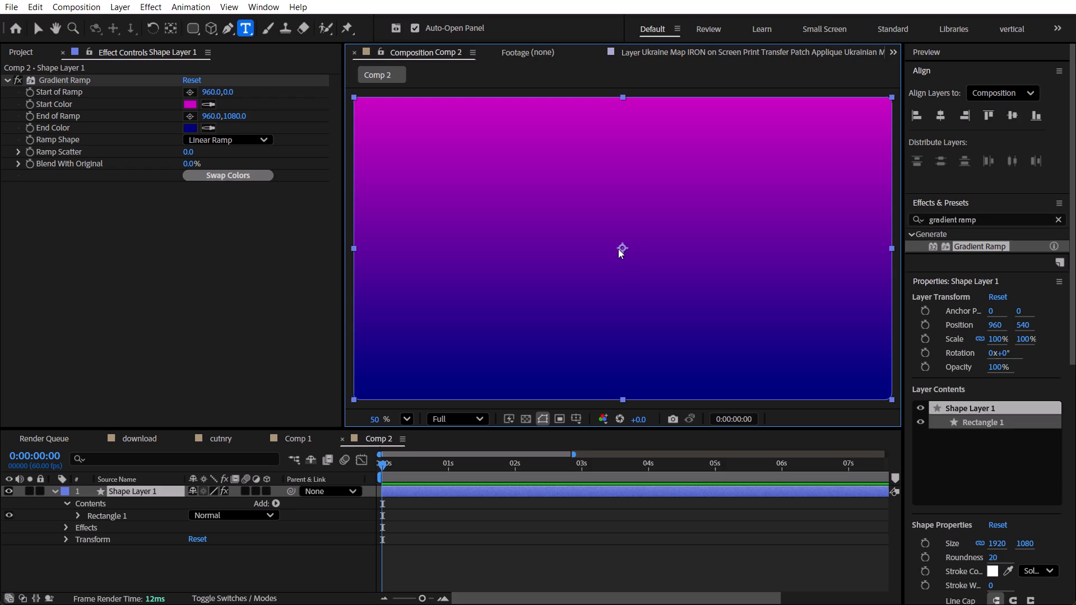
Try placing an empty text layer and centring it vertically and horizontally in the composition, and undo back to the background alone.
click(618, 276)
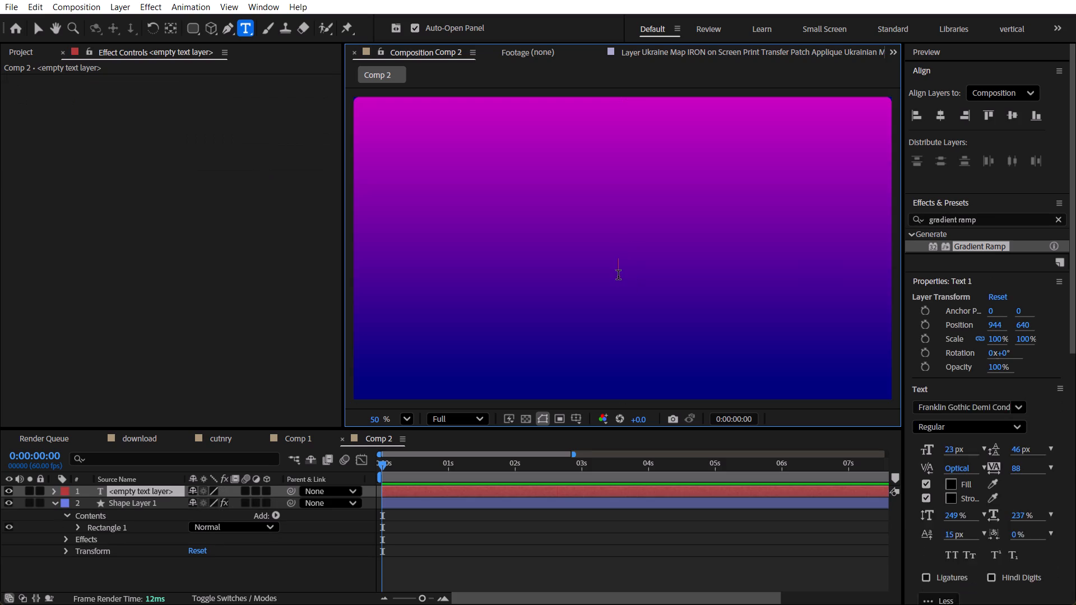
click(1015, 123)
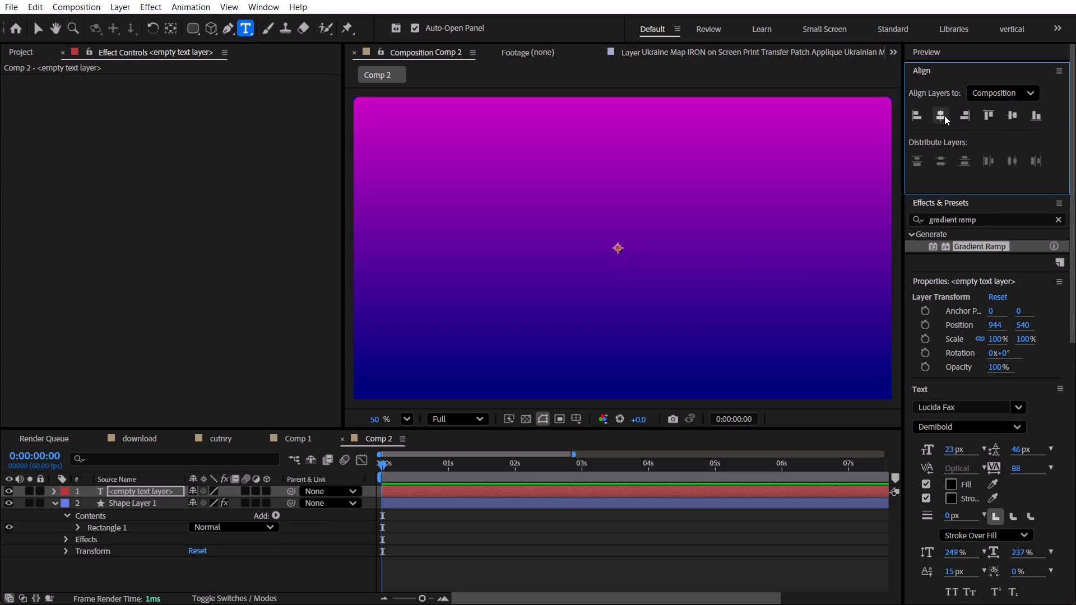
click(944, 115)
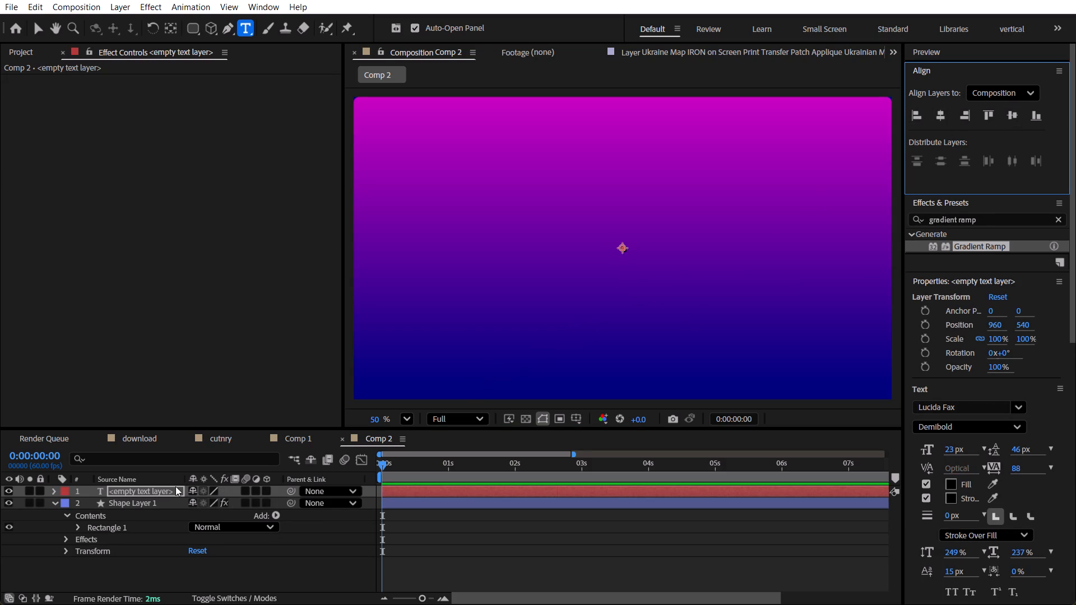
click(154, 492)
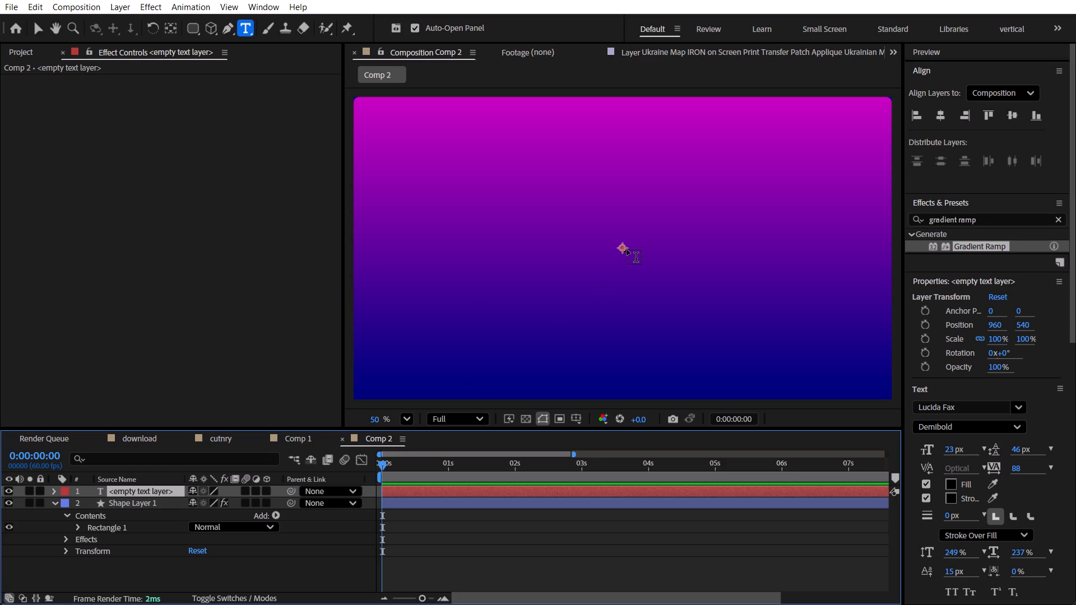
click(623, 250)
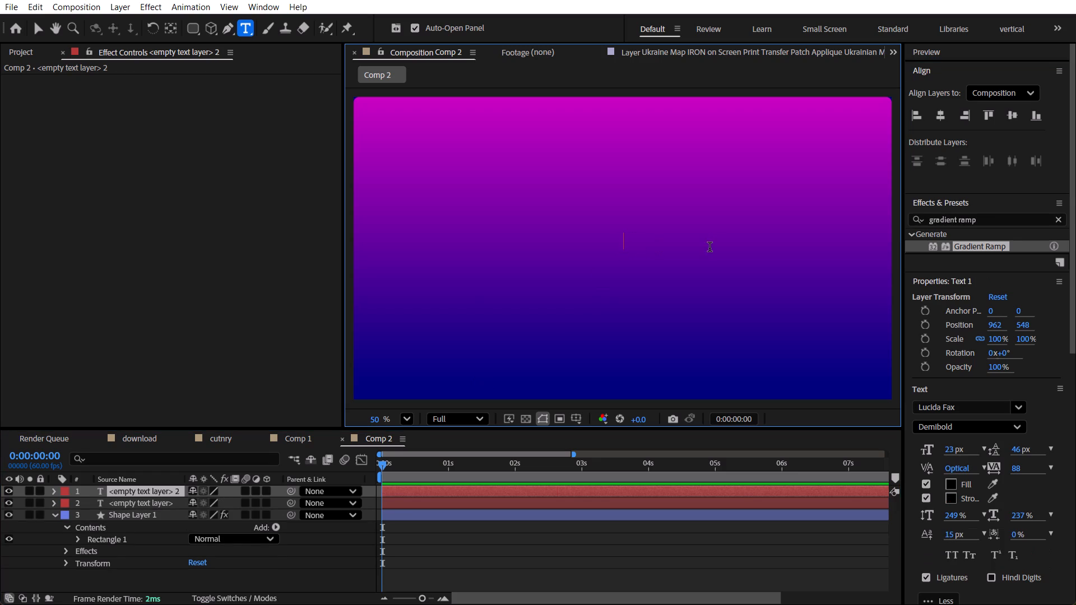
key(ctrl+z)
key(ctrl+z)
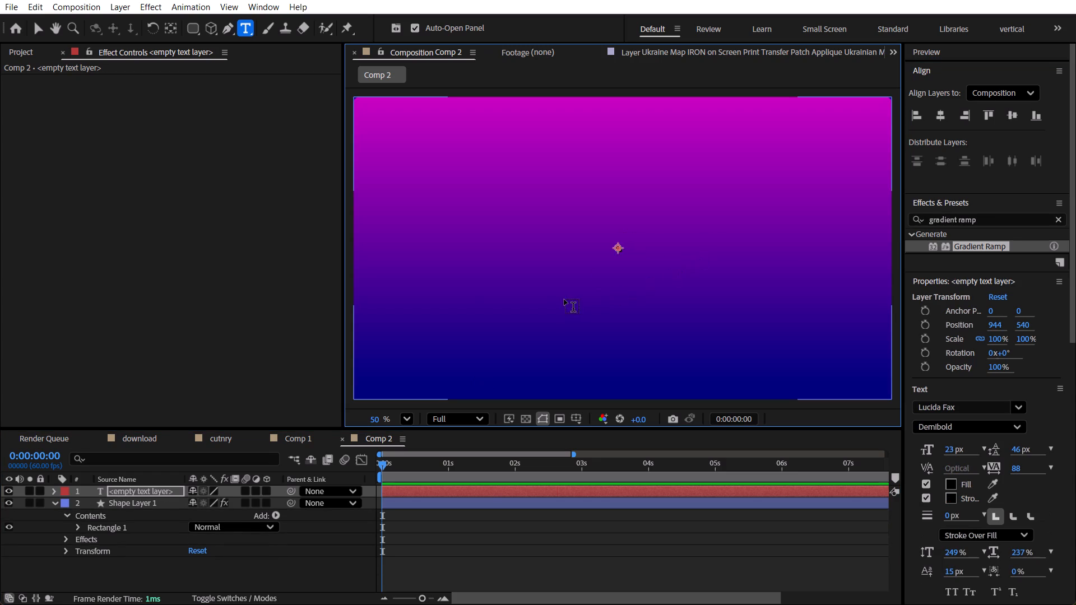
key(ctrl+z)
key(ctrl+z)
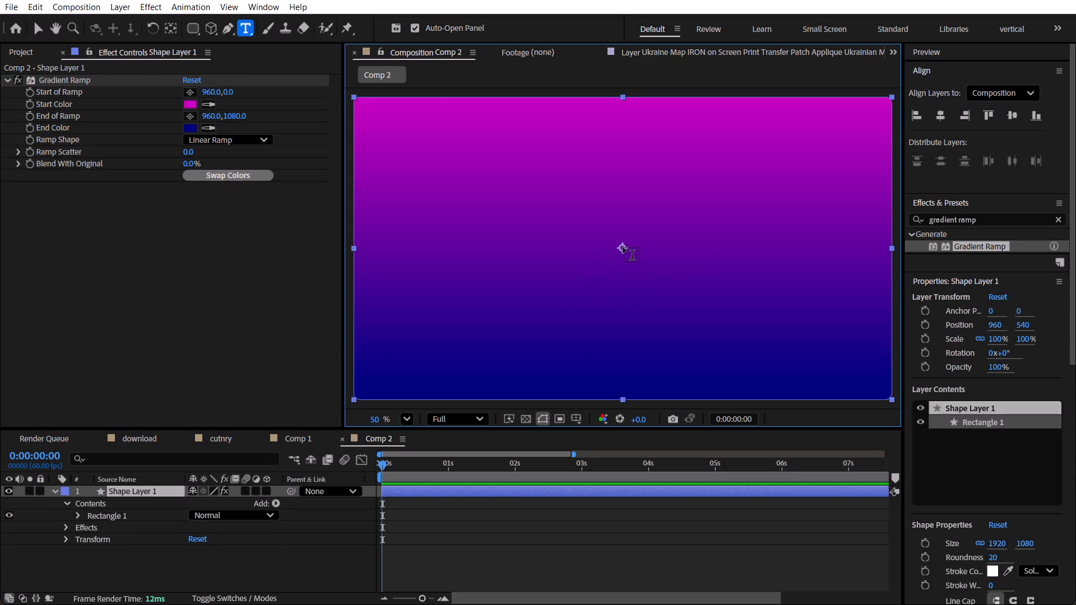
Add a text layer reading "Ukraine" near the centre of the gradient background.
click(623, 250)
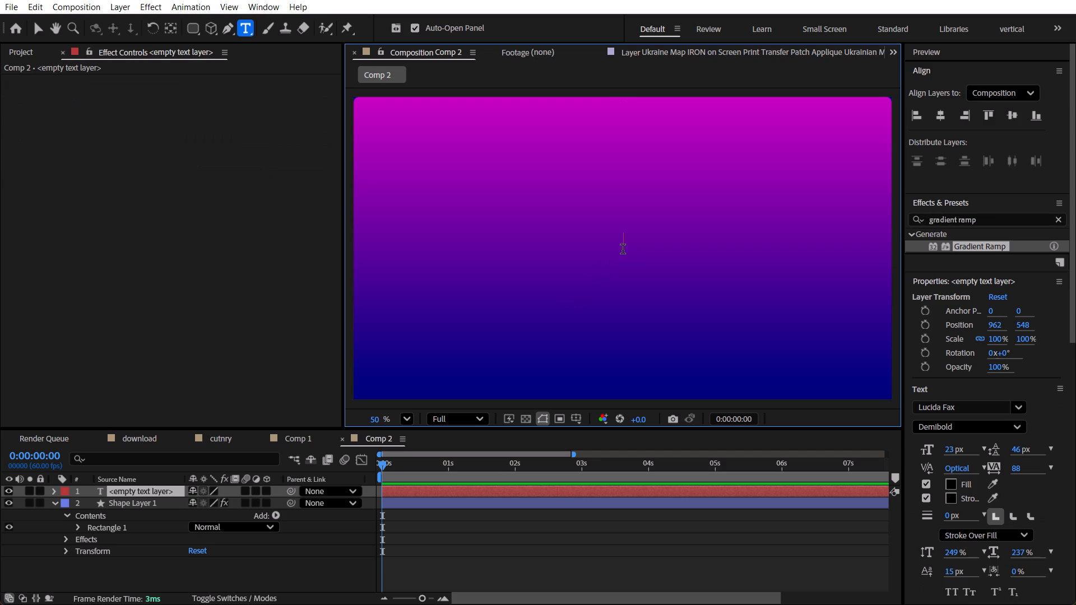
text(Ukraine)
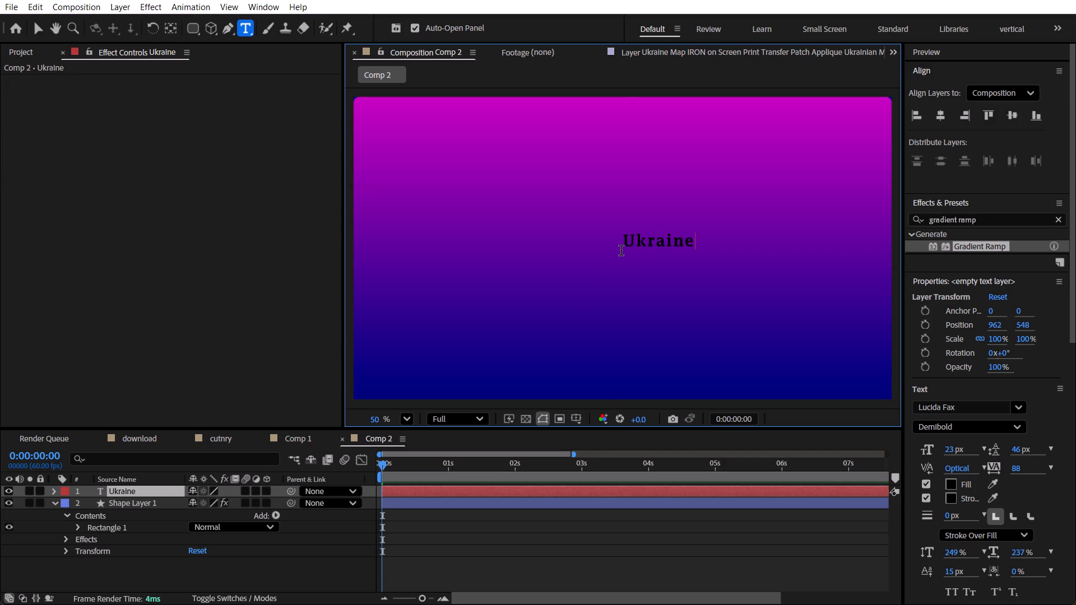
Centre the Ukraine text layer vertically and horizontally in the composition.
click(1018, 120)
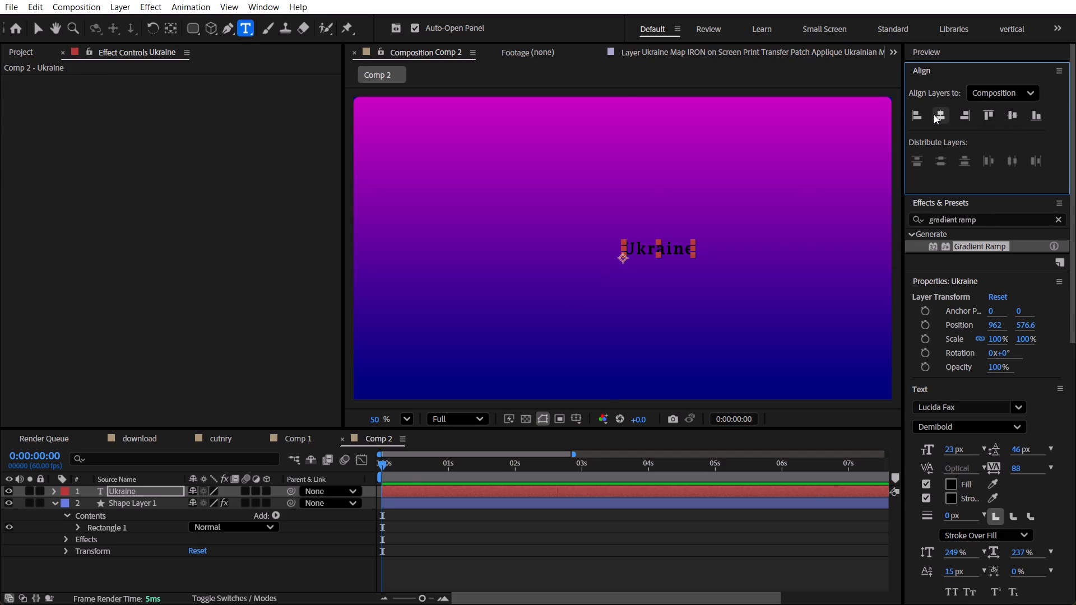
click(934, 114)
Move the Ukraine layer's anchor point to the middle of the word, at the composition centre (960, 540).
key(y)
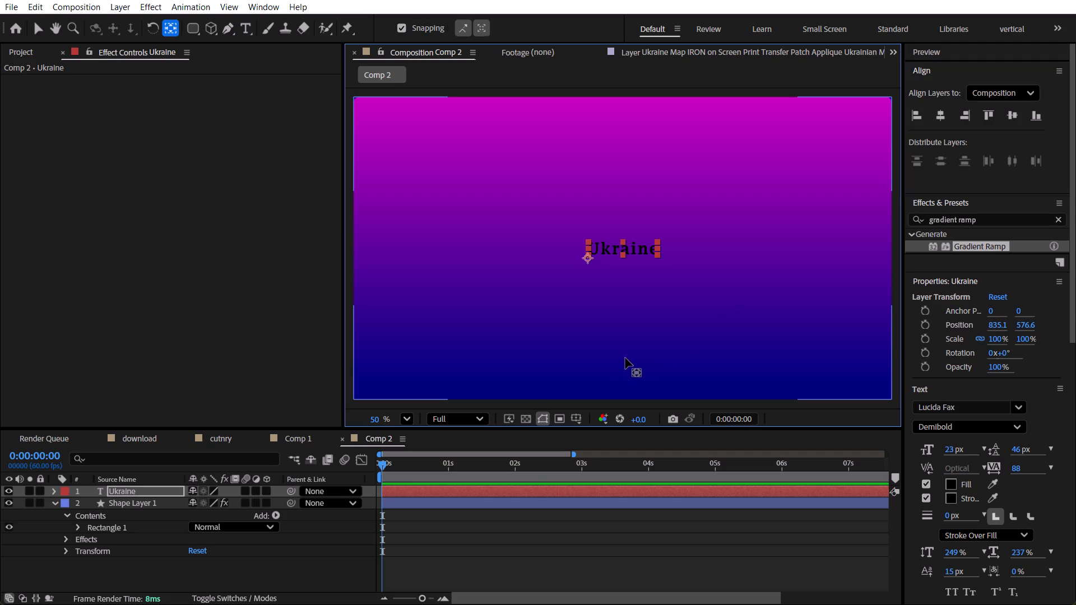
drag(588, 258, 625, 246)
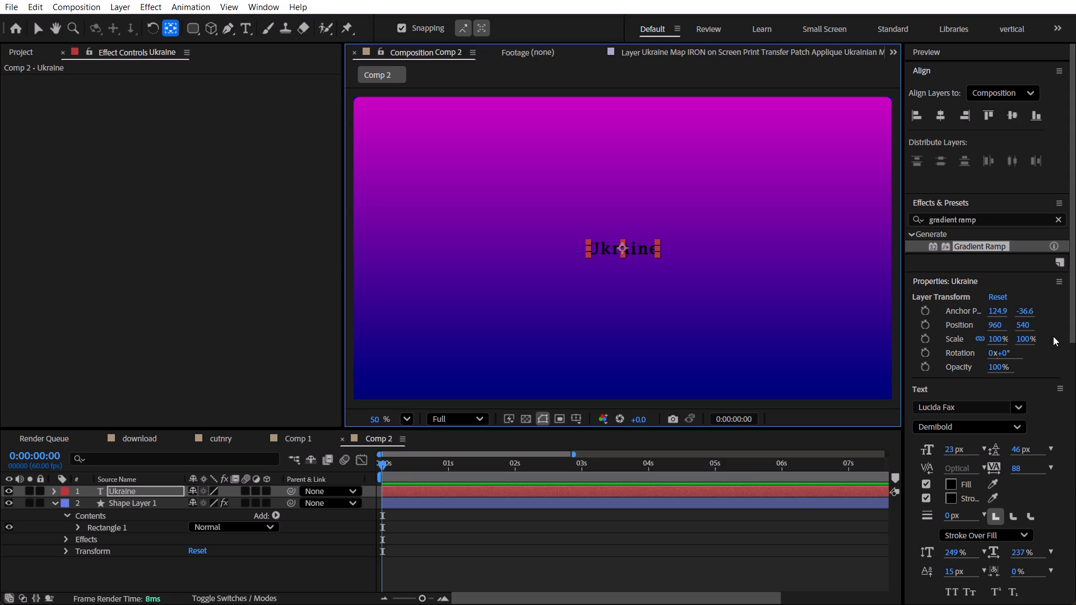
Apply All Caps to the whole Ukraine text and deselect the layer.
key(ctrl+t)
click(628, 246)
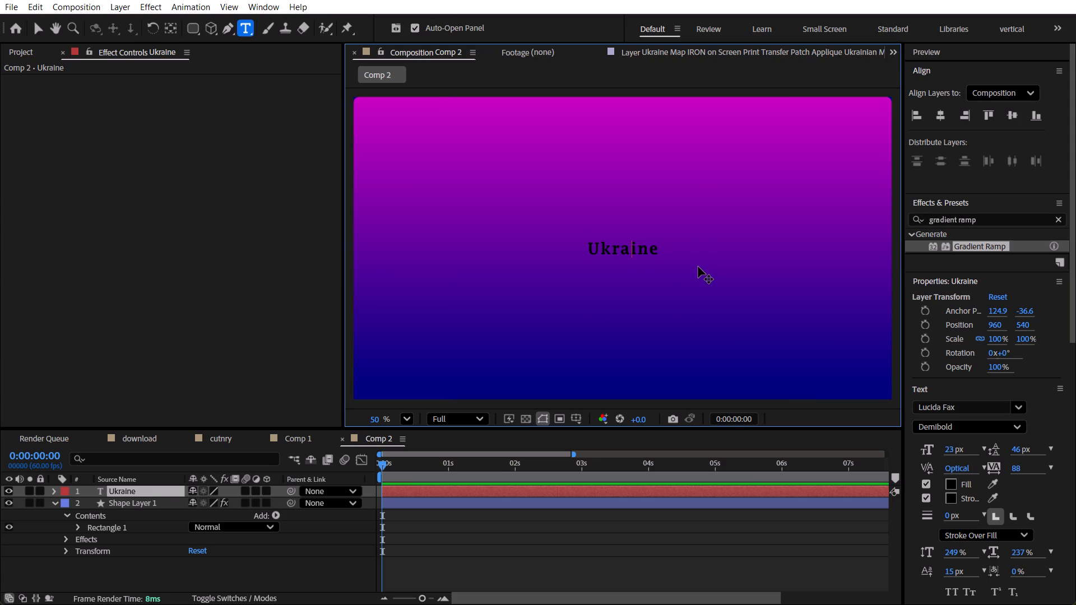
key(ctrl+a)
scroll(951, 399, down, 2)
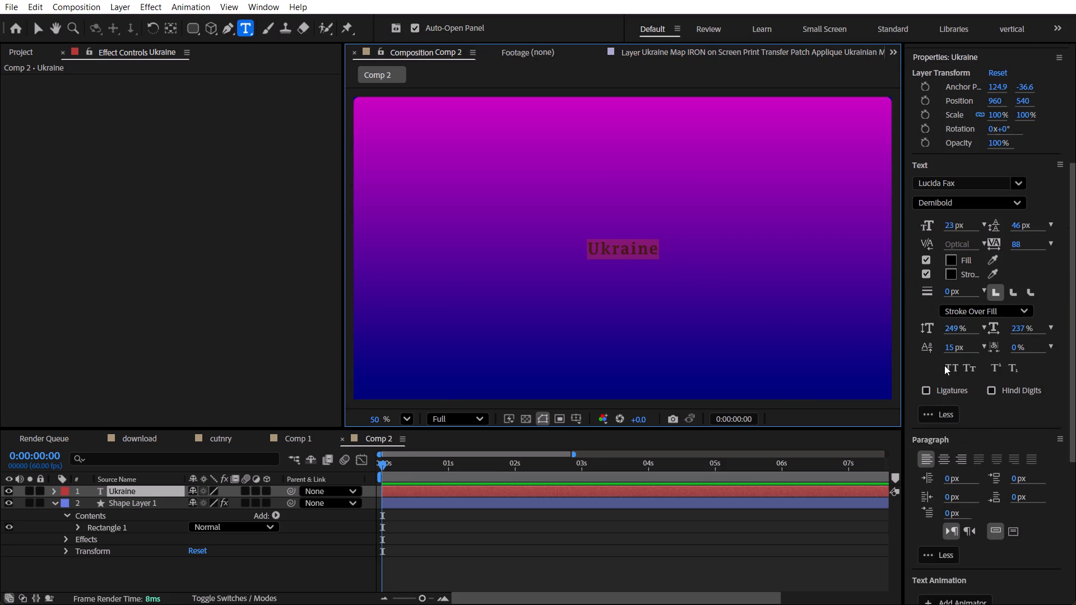
click(945, 365)
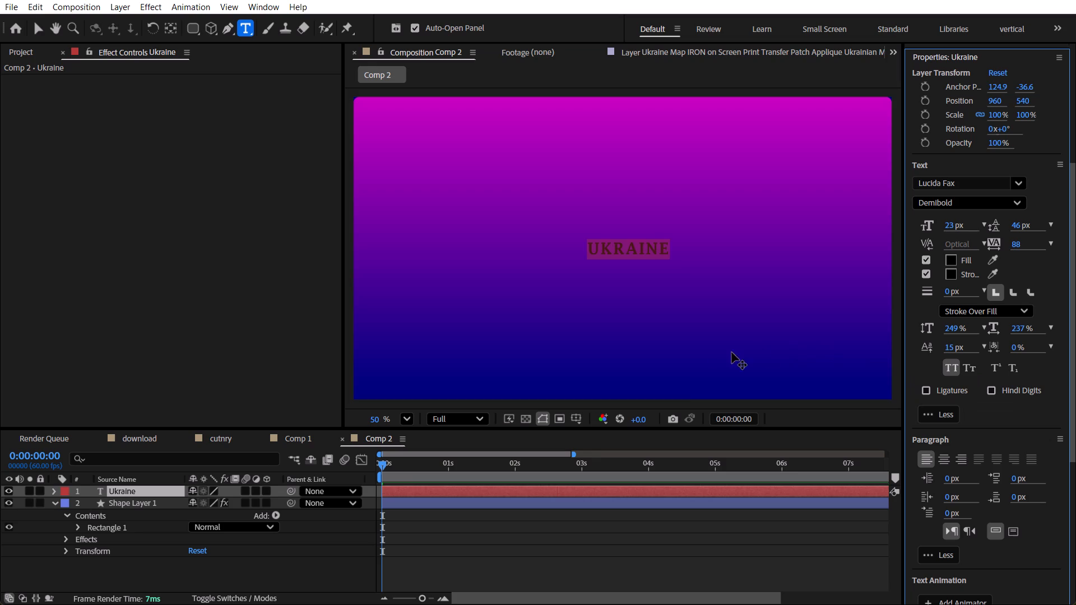
click(311, 561)
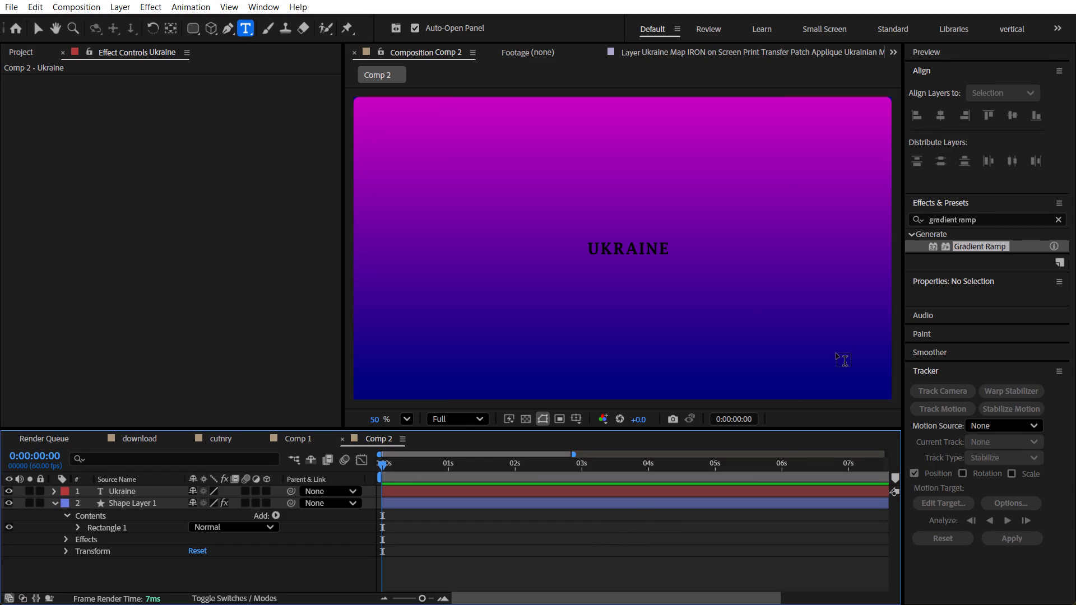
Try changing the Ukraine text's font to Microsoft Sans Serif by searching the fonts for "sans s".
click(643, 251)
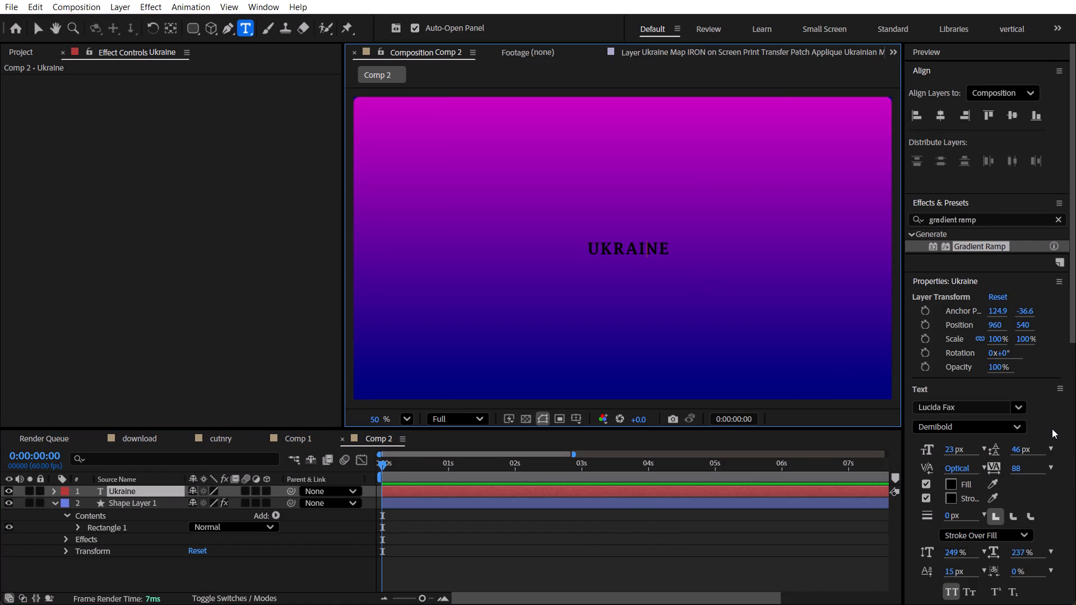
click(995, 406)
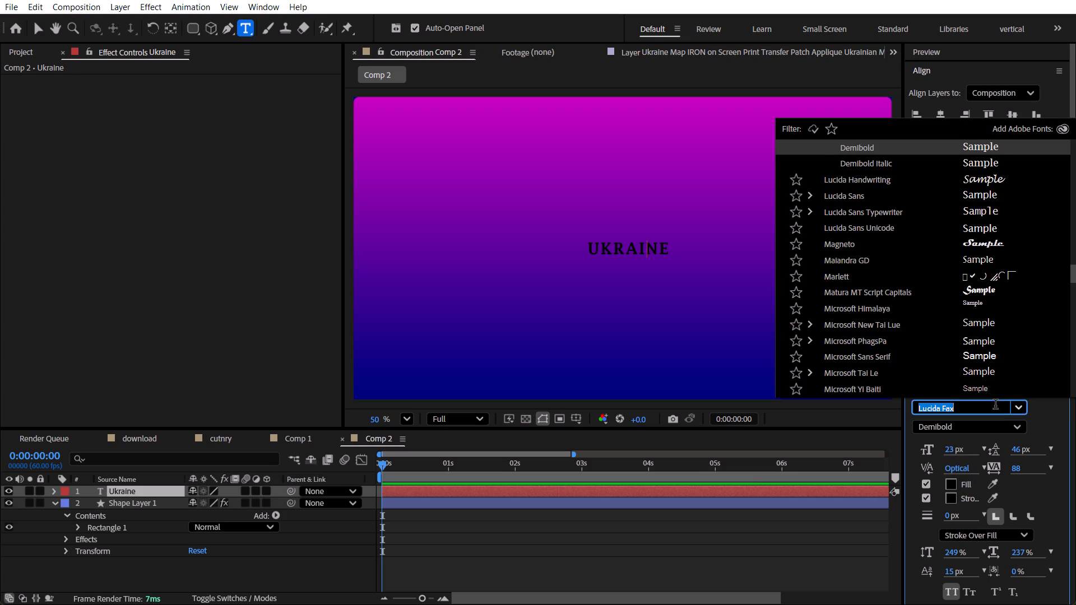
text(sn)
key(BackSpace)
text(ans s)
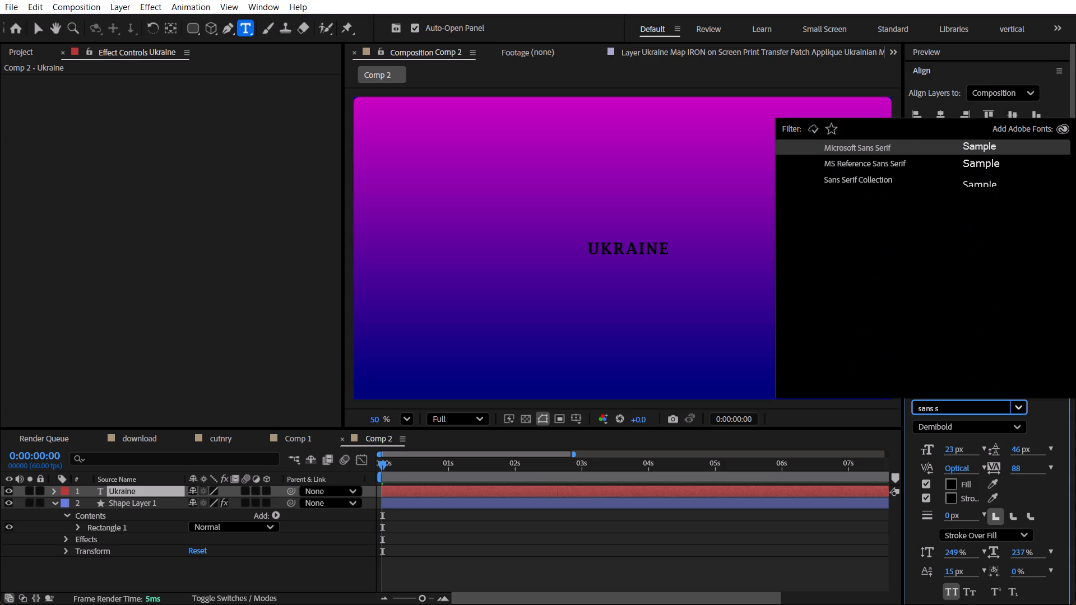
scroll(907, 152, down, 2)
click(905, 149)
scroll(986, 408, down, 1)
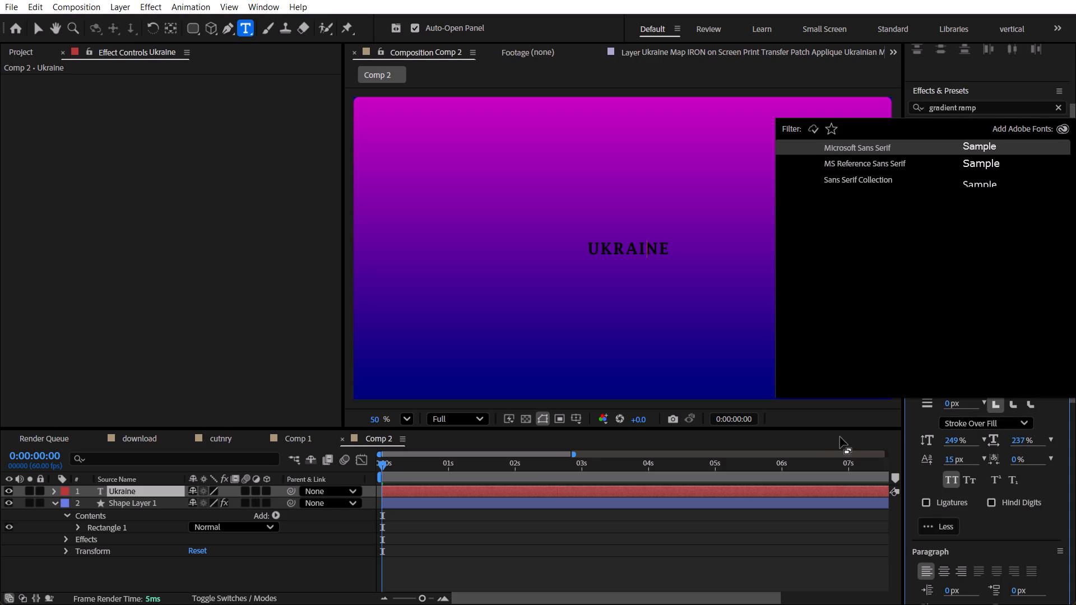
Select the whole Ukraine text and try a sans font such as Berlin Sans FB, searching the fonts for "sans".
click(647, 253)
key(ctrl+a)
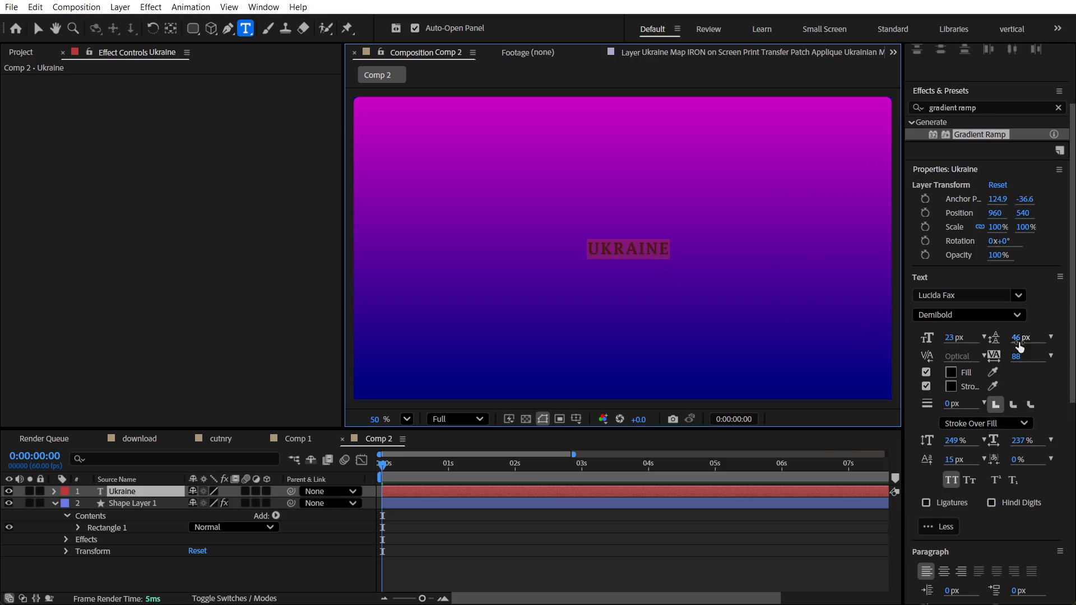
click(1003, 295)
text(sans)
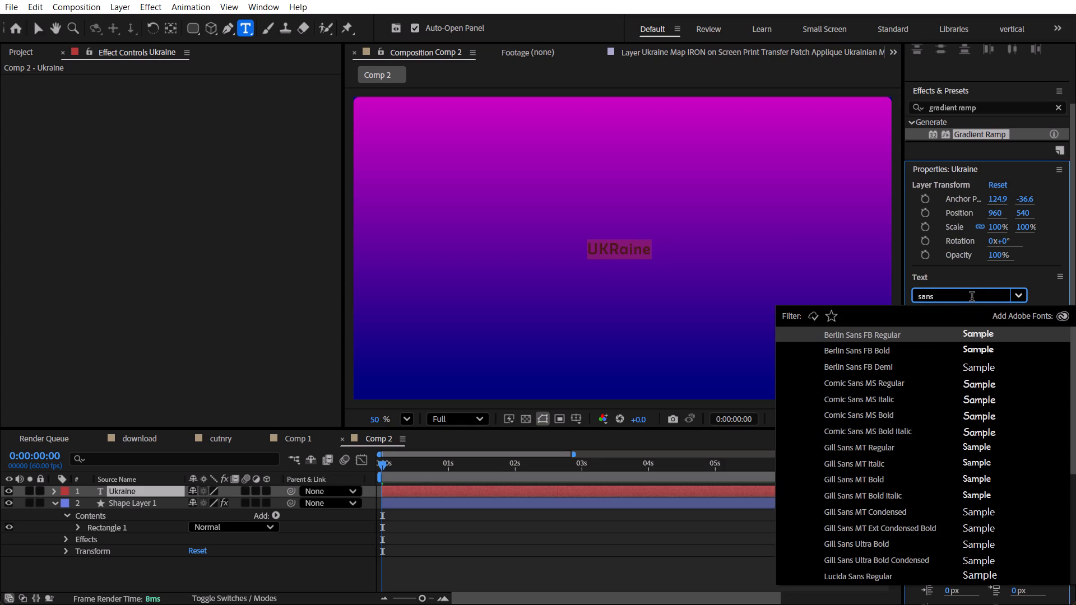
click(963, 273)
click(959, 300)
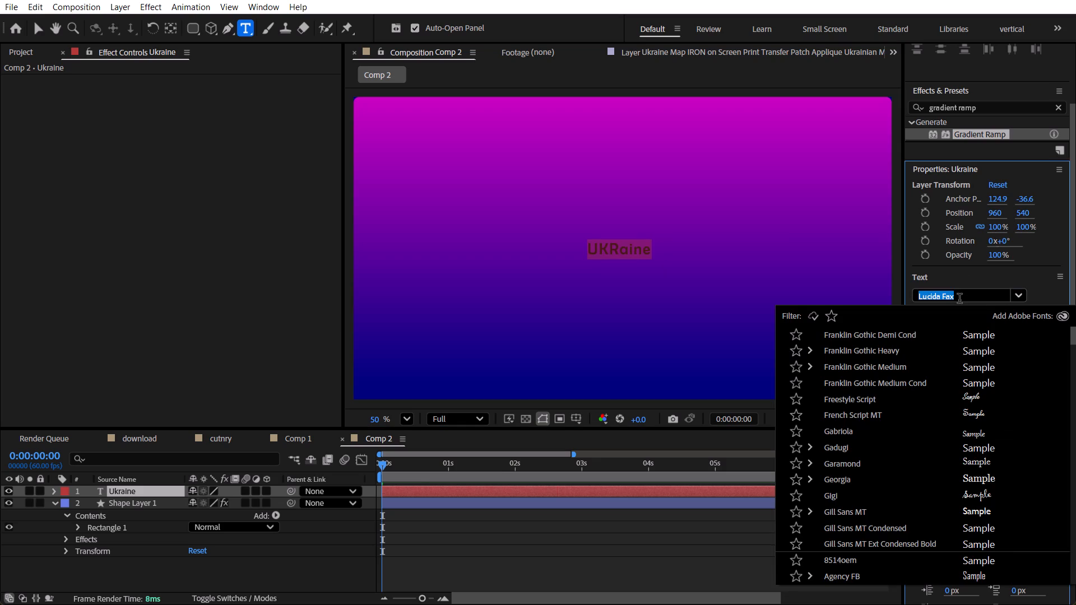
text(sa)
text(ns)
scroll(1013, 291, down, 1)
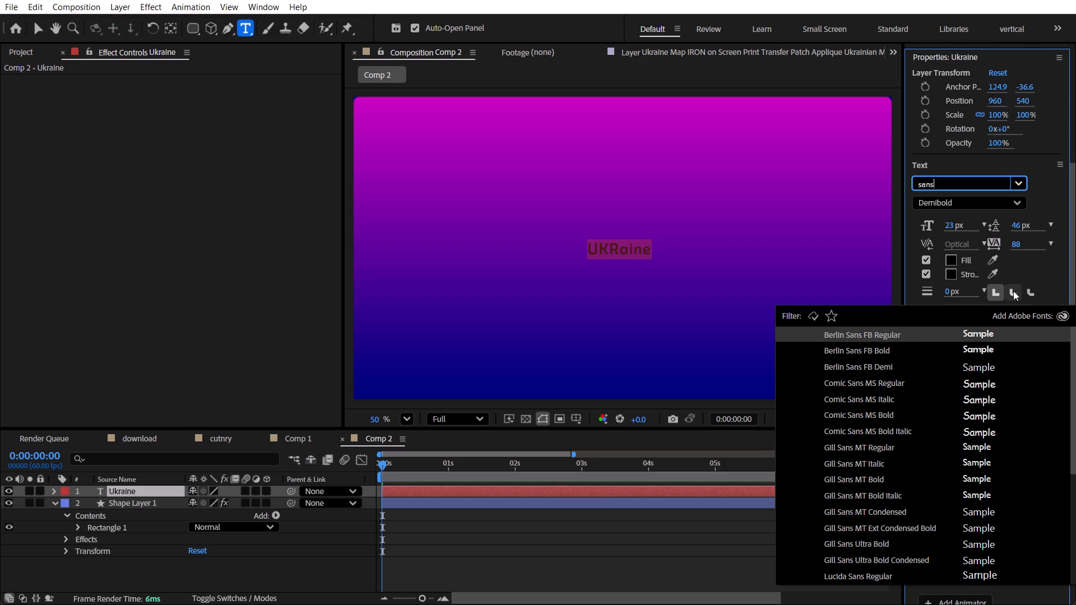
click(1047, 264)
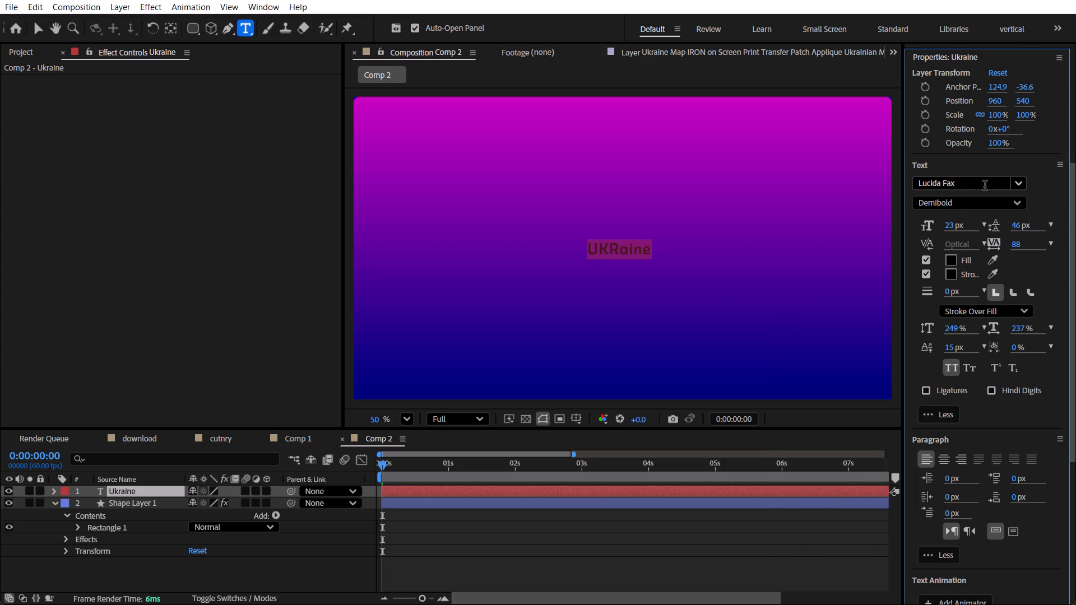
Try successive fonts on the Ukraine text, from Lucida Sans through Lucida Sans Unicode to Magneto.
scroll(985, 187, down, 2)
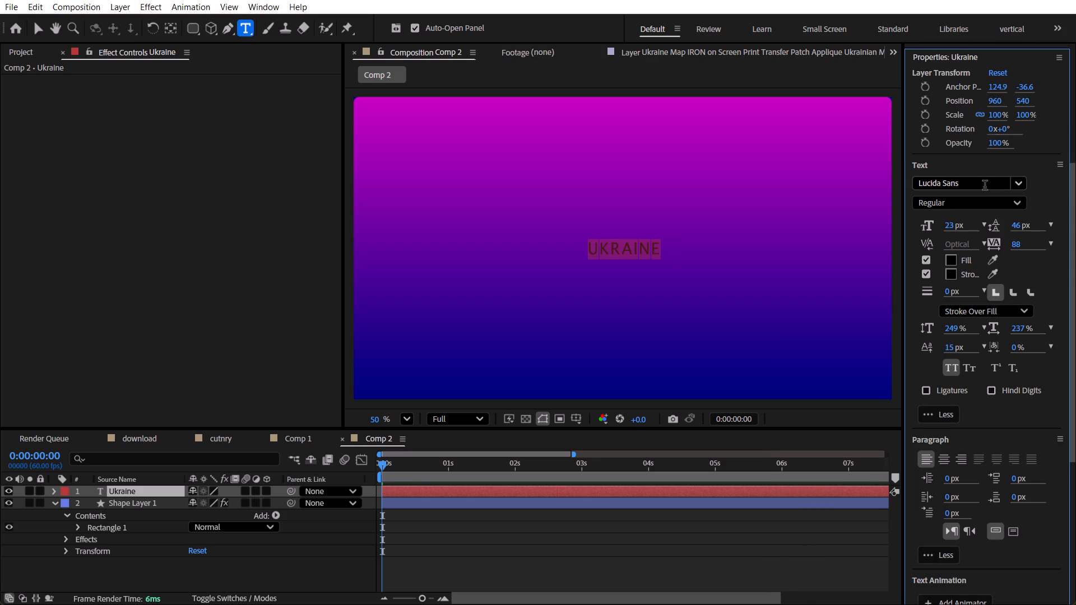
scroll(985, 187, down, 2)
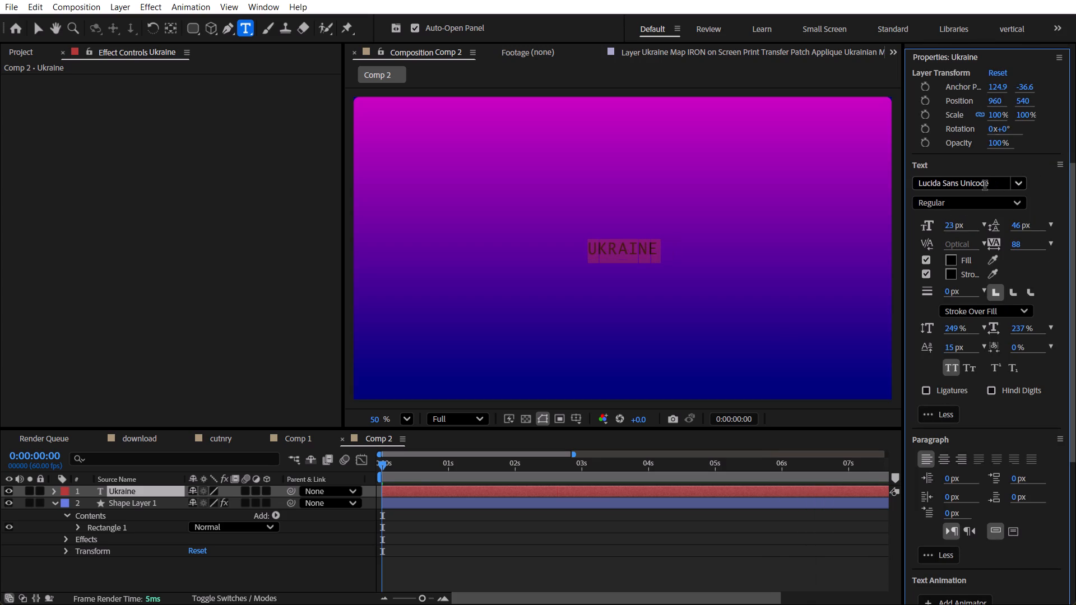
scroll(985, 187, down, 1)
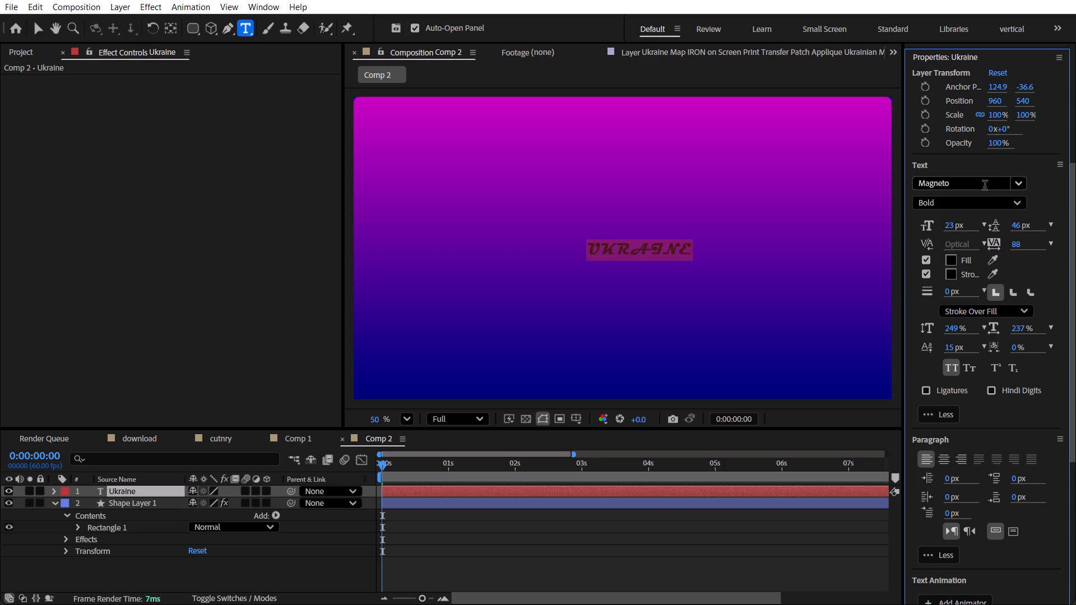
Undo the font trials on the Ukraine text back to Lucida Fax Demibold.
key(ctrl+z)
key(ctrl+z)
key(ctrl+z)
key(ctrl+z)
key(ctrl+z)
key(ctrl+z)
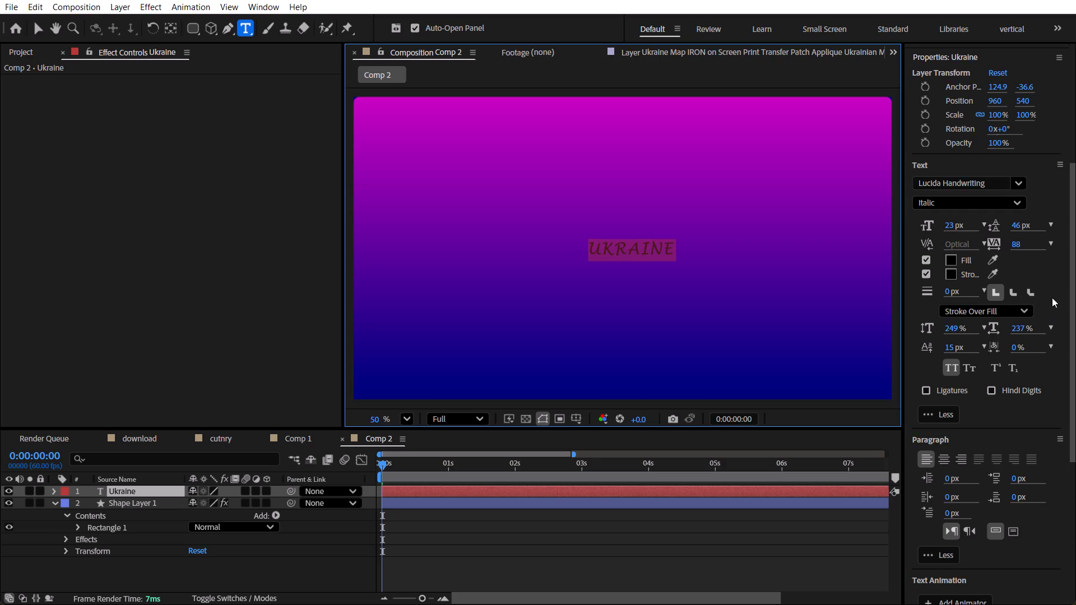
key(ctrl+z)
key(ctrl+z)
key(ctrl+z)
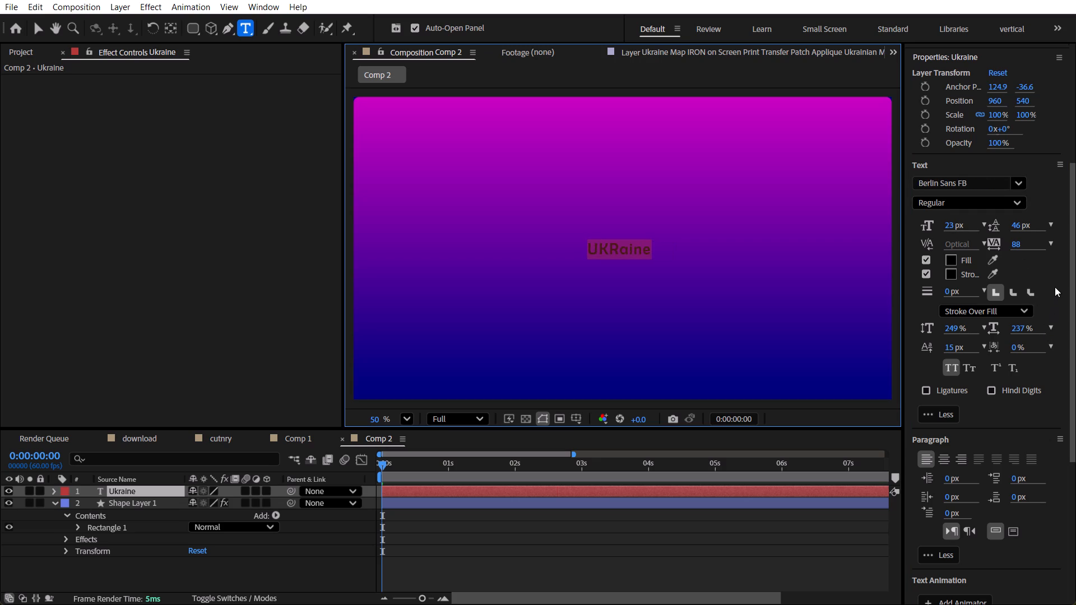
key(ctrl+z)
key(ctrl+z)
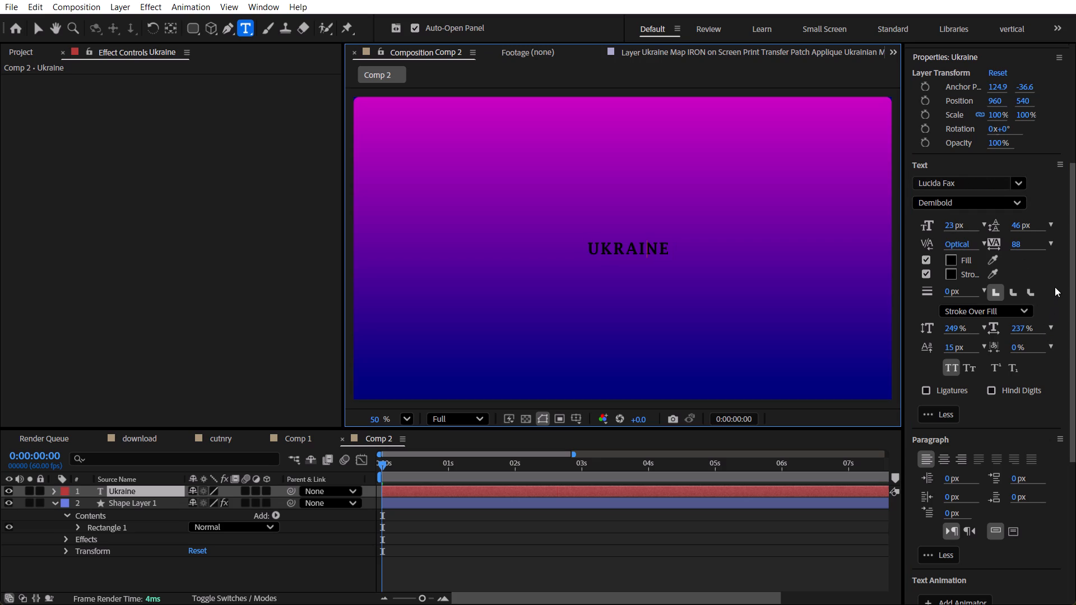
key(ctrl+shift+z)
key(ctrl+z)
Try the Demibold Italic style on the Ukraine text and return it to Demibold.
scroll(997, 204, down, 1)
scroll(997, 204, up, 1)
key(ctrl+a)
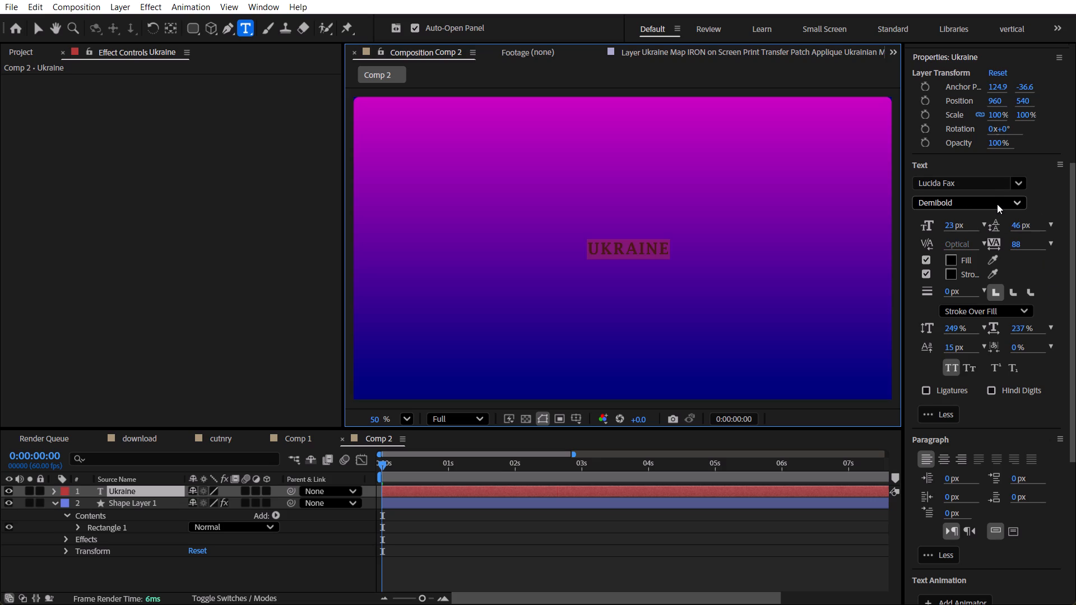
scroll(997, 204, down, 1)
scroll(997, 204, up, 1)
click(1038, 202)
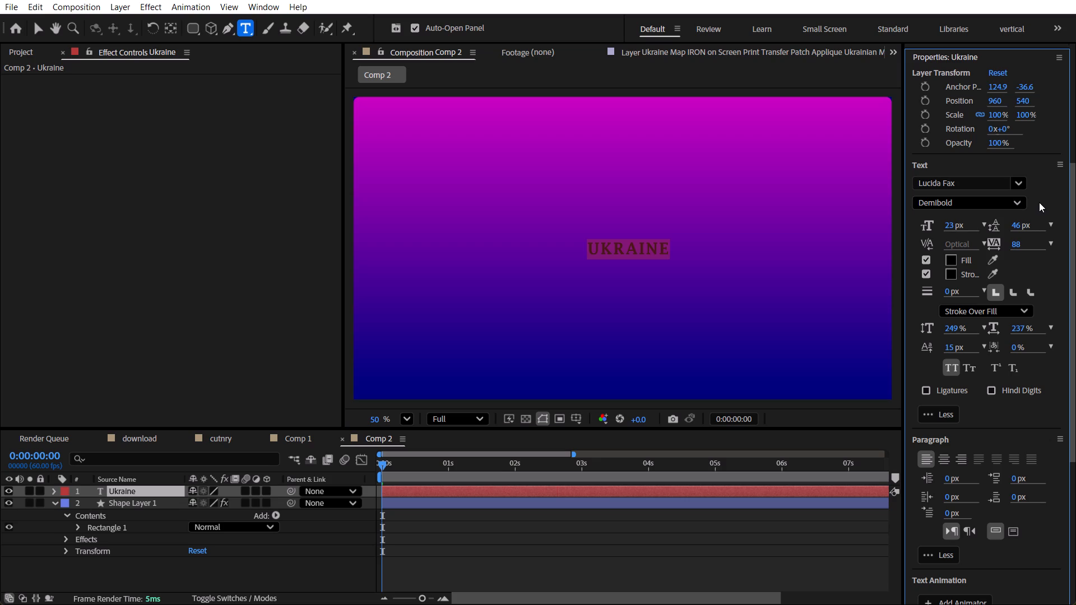
Set the Ukraine text's stroke colour to white.
click(990, 274)
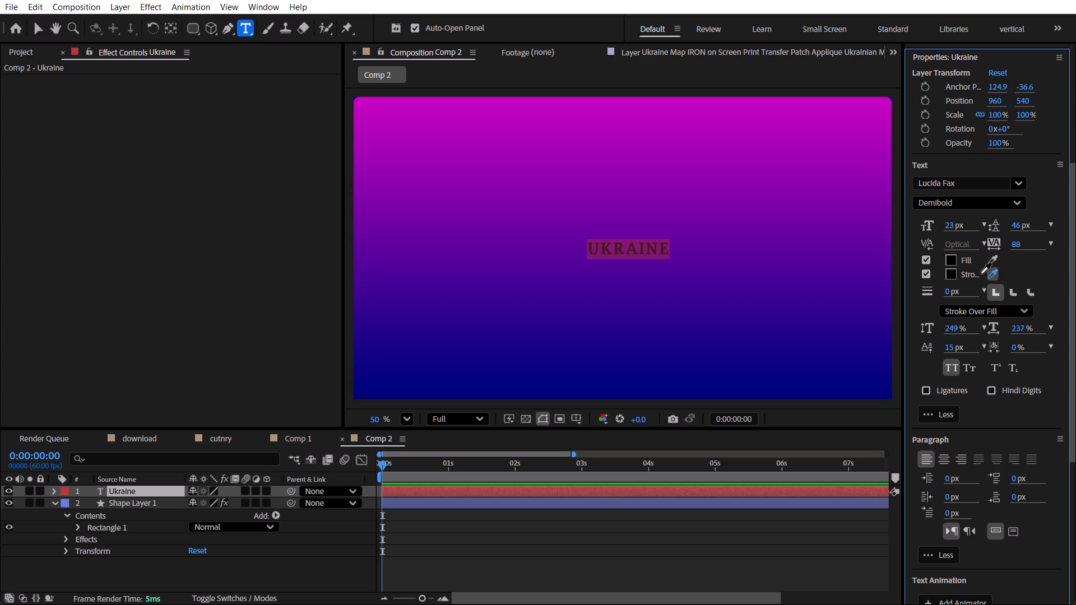
click(895, 3)
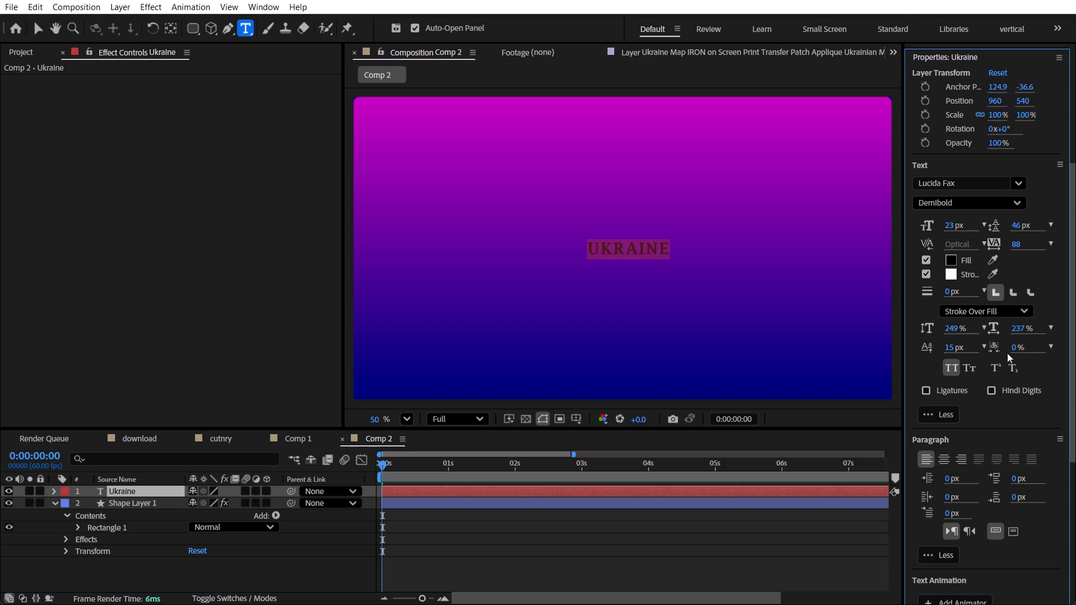
click(952, 272)
drag(414, 524, 384, 290)
click(698, 362)
Set the Ukraine text's fill colour to white by sampling the white stroke colour.
click(993, 258)
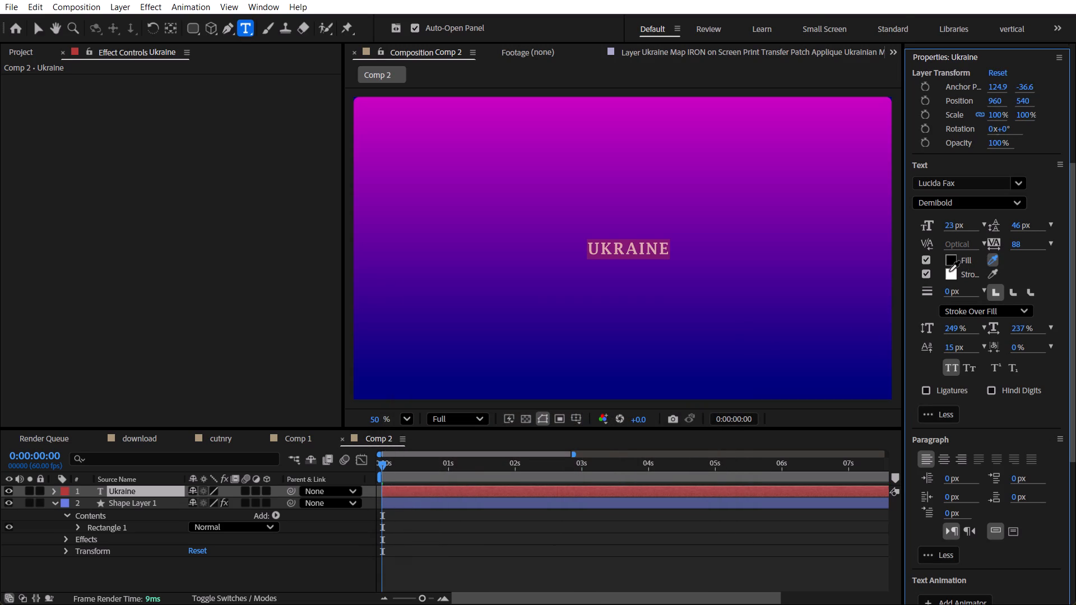
click(949, 272)
click(1043, 279)
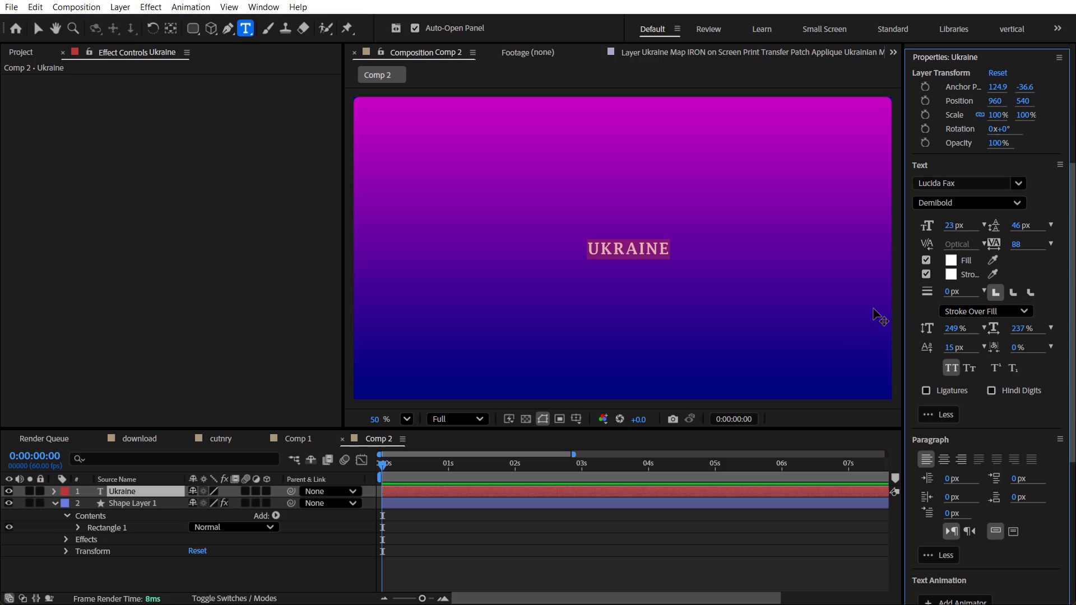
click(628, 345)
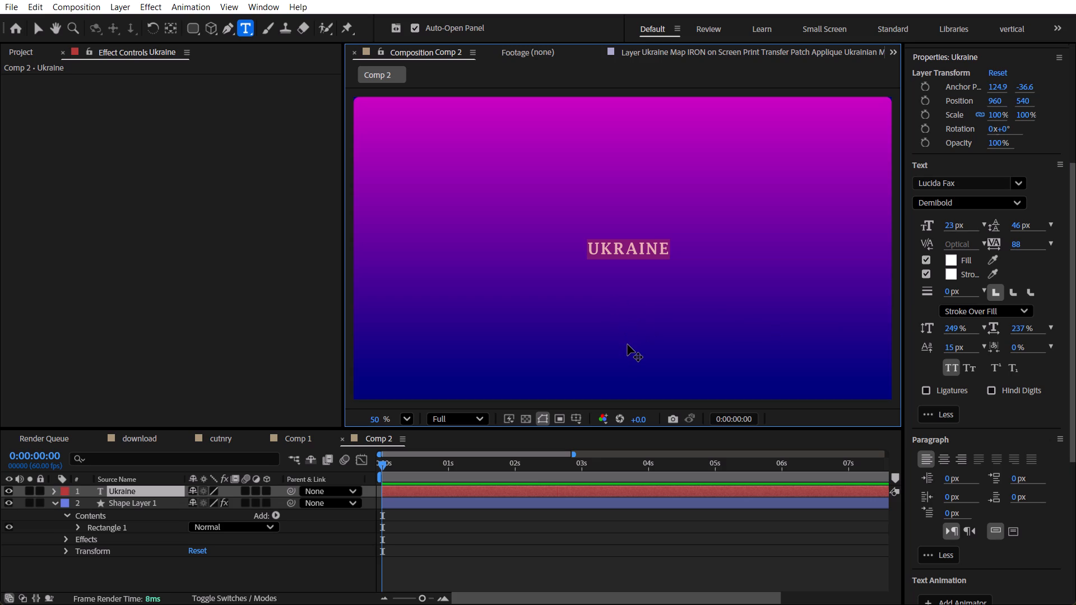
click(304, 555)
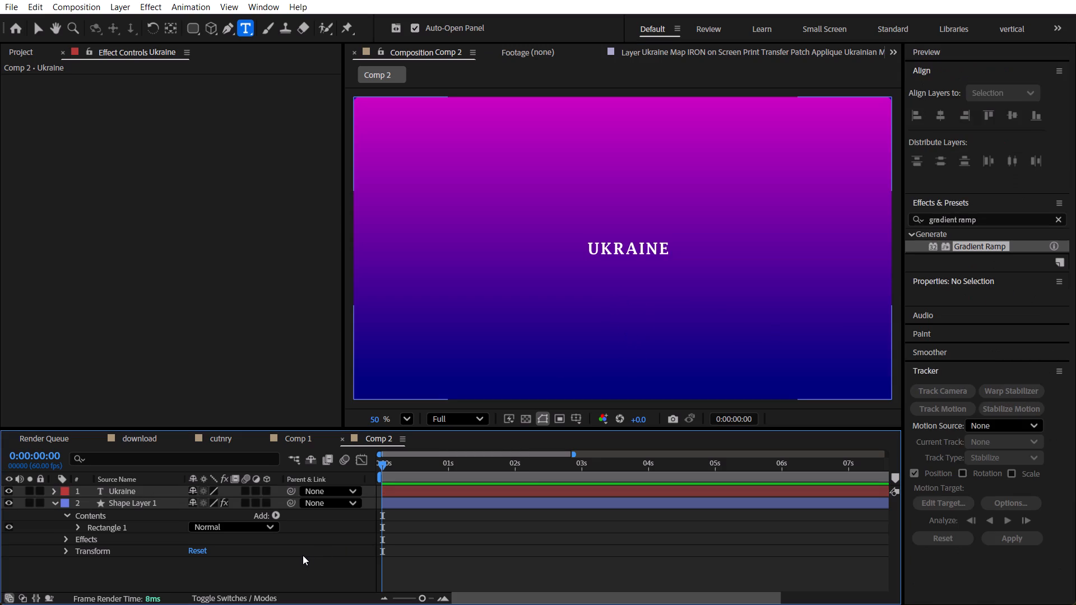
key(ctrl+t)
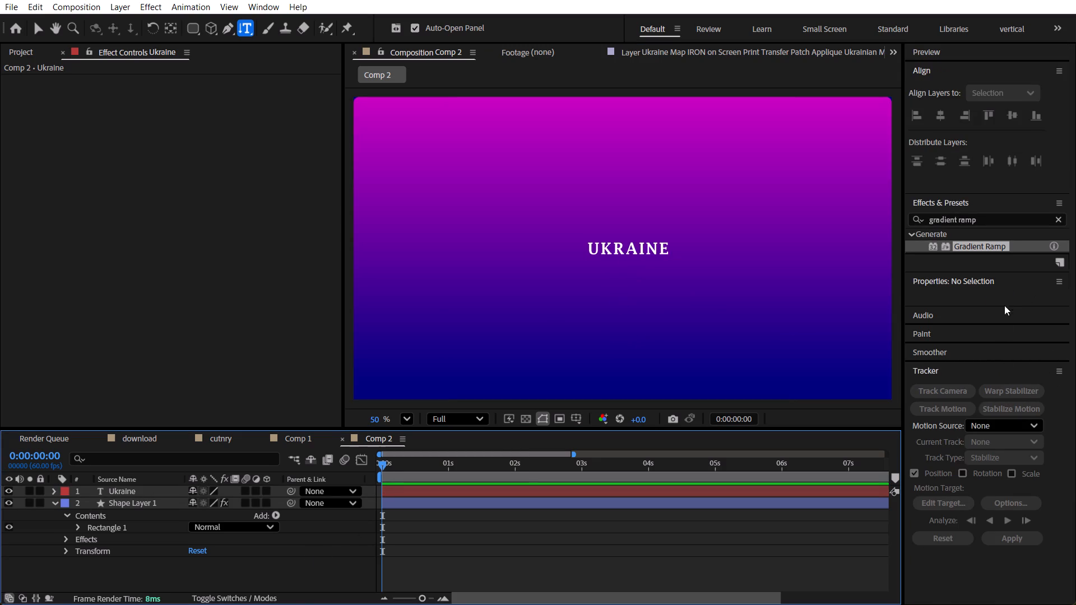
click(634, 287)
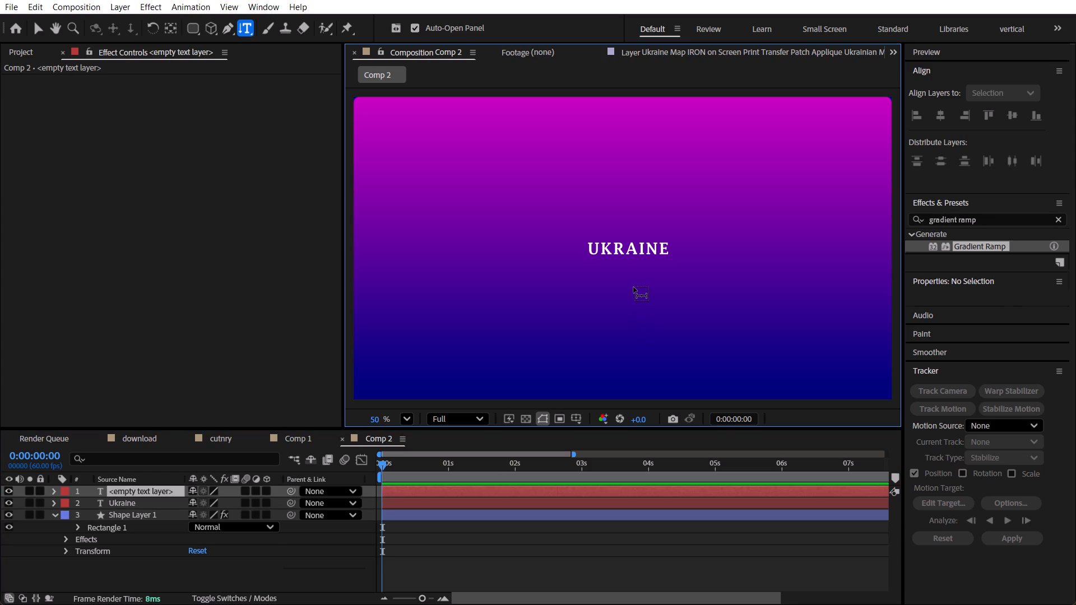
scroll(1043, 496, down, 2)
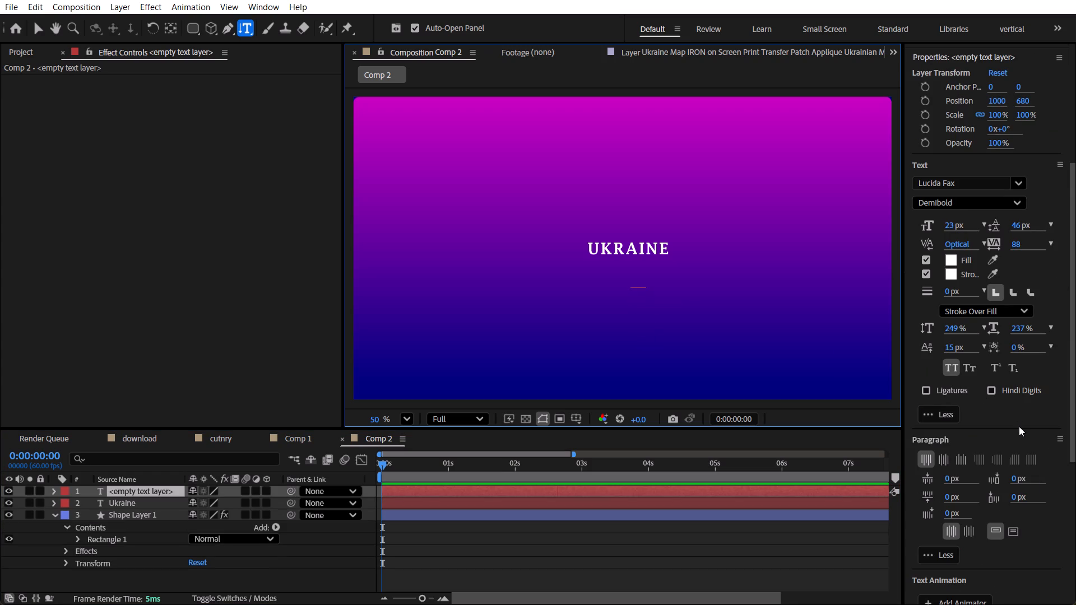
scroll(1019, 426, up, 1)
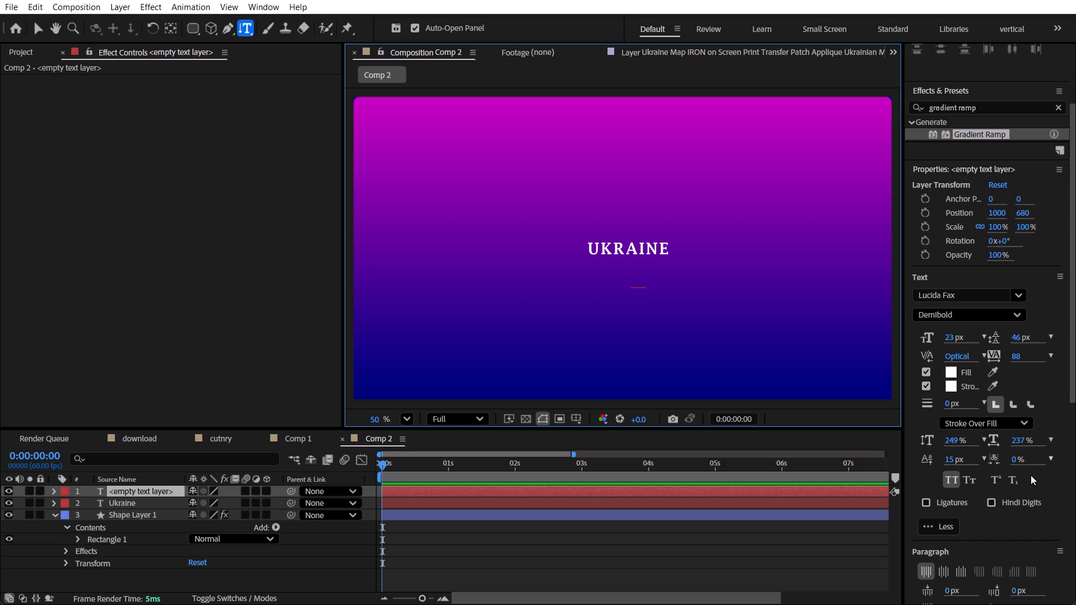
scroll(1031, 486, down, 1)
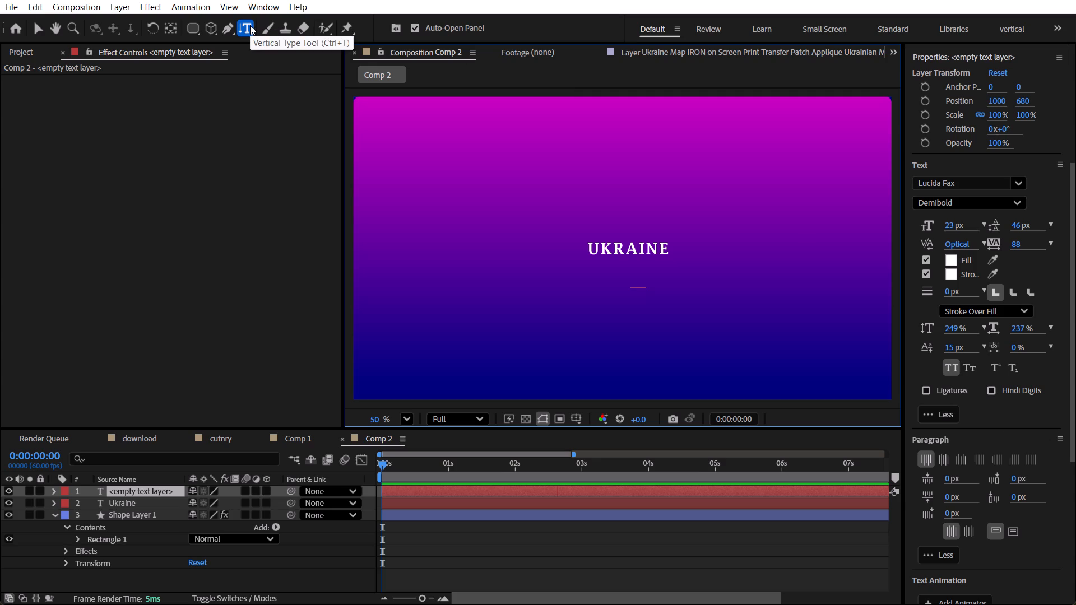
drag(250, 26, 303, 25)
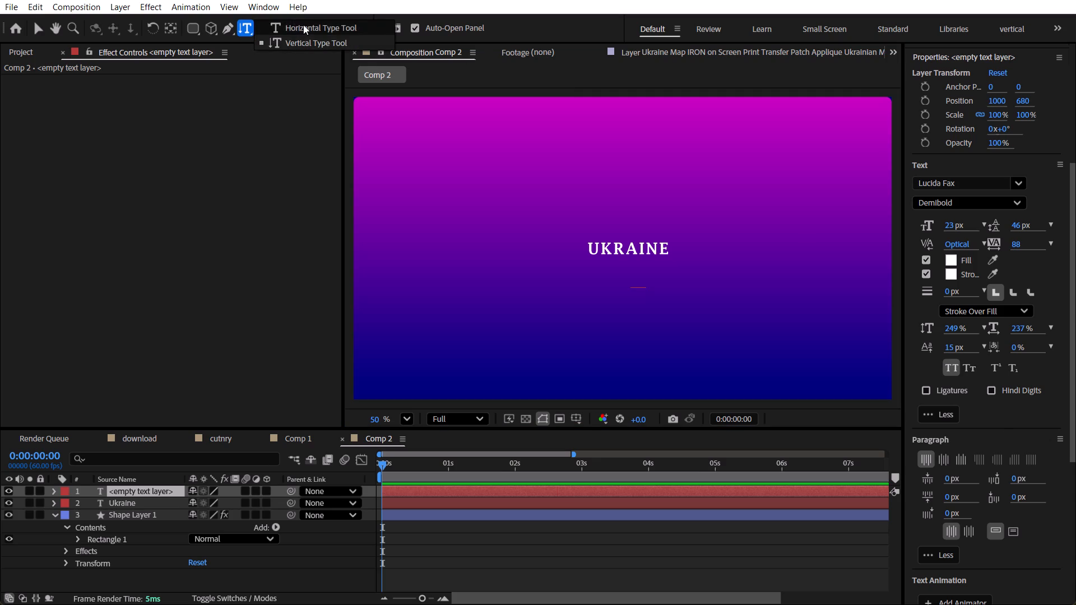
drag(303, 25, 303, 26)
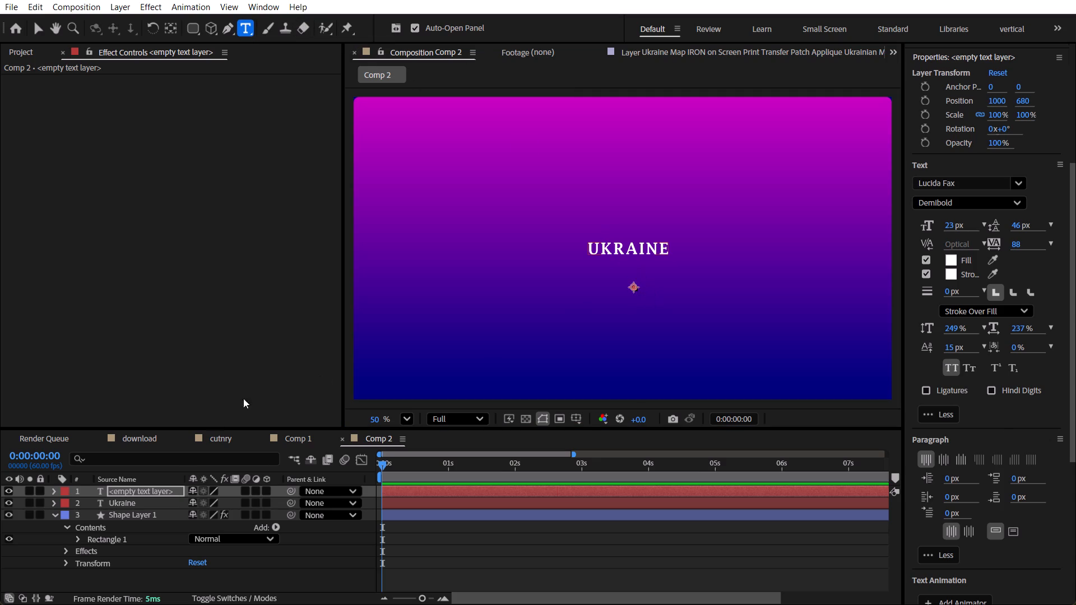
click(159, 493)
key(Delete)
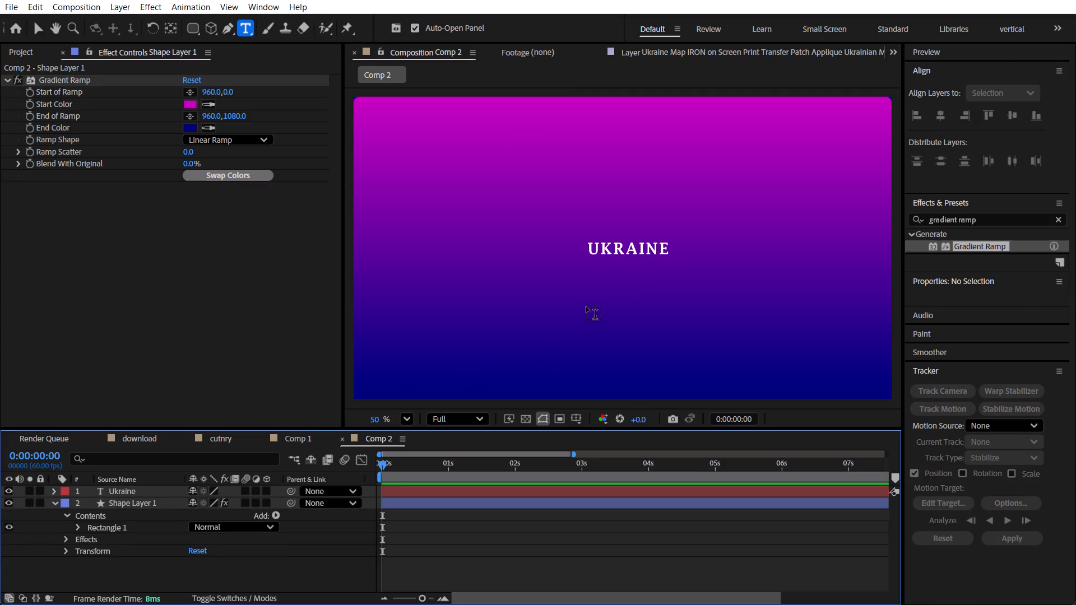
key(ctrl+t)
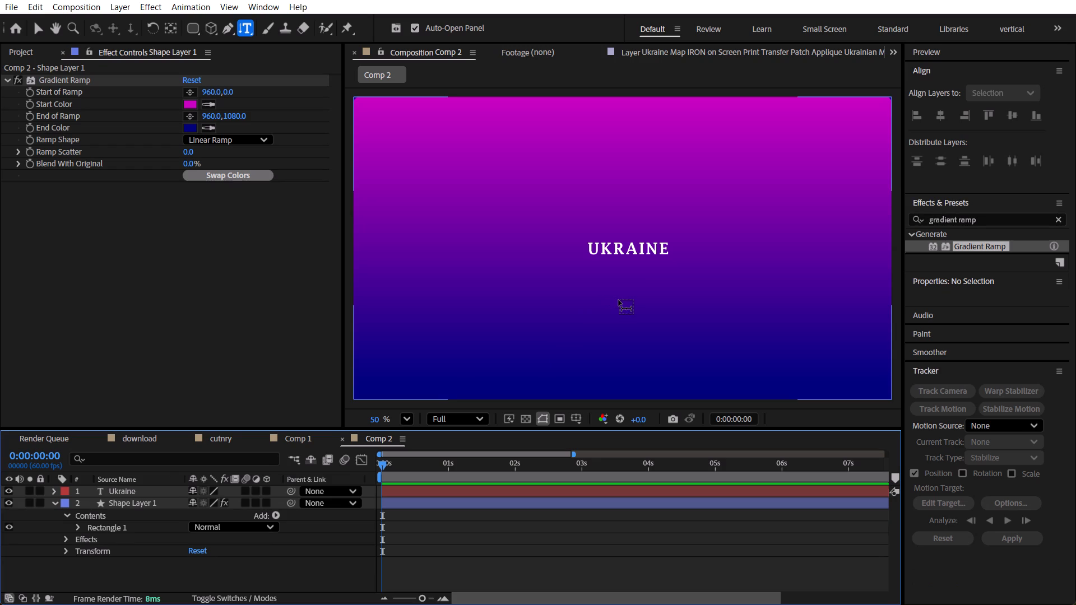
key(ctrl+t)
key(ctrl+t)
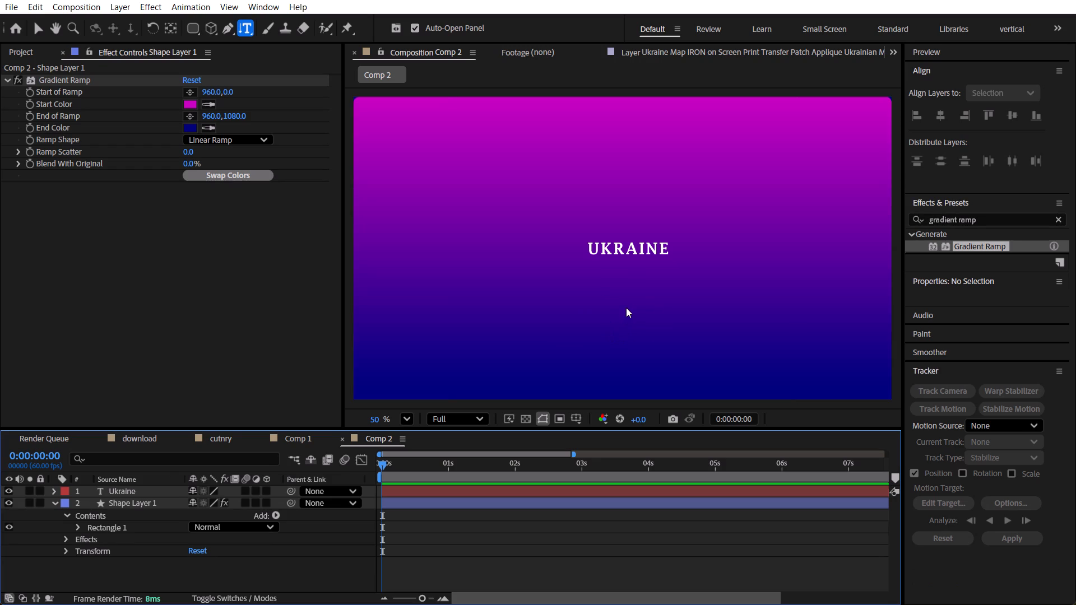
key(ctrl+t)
Add the Ukraine map JPG from project folder 2 to Comp 2 as the top layer, above the Ukraine text.
click(16, 55)
click(83, 281)
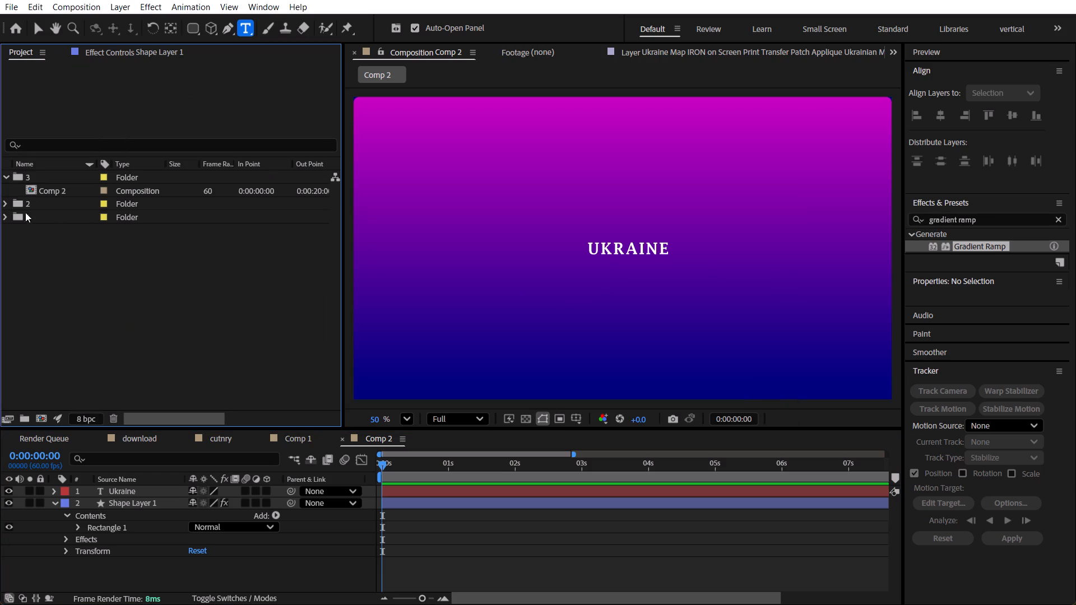
click(1, 202)
click(61, 221)
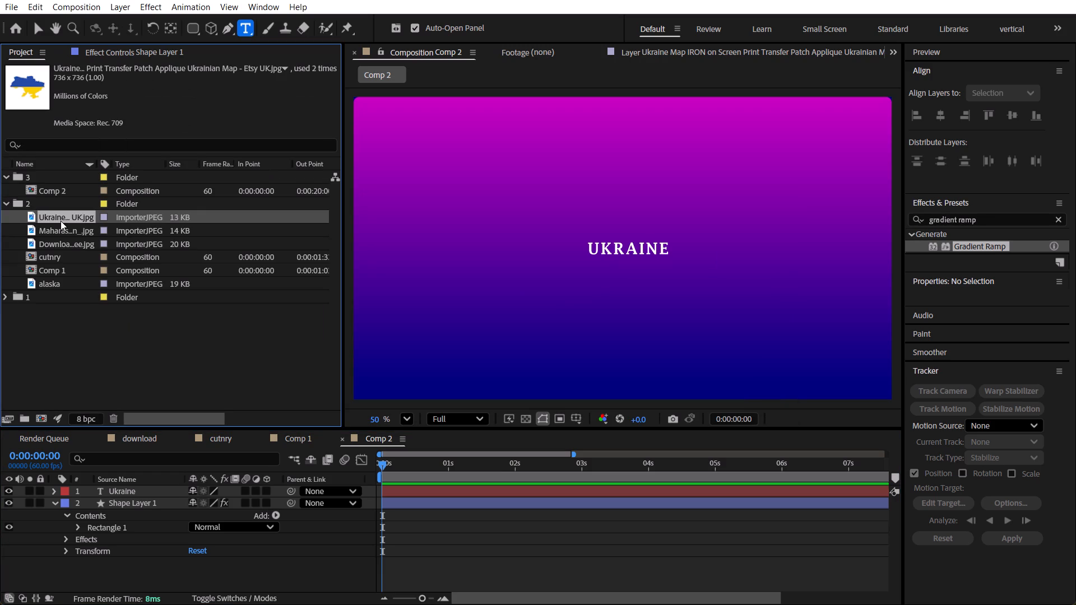
alt+drag(61, 220, 191, 505)
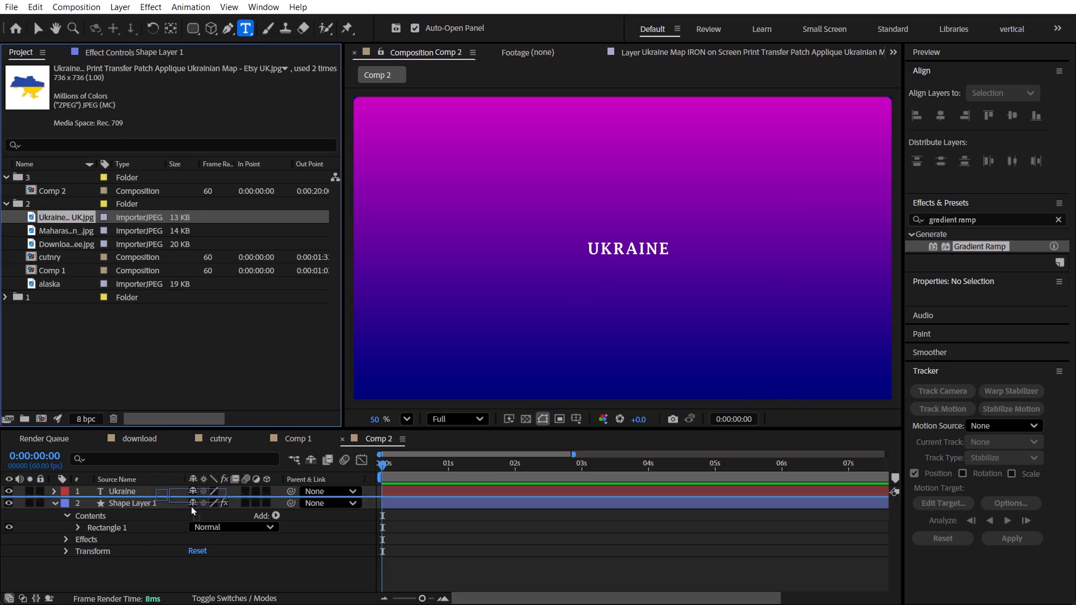
alt+drag(191, 505, 154, 485)
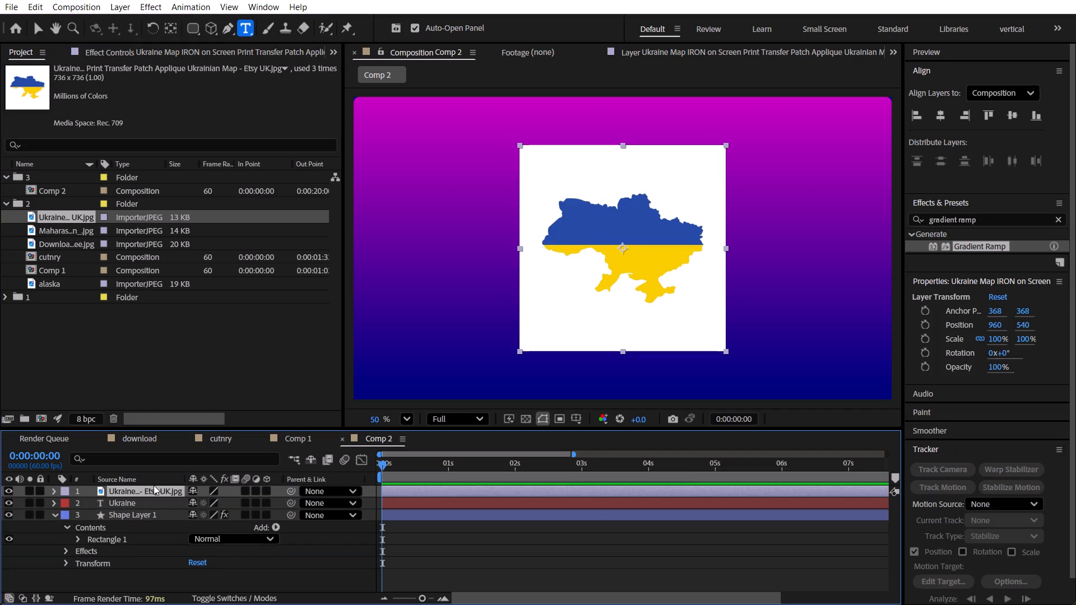
Examine the effects applied to the Ukraine map layer in the cutnry composition.
click(238, 440)
scroll(134, 536, down, 2)
scroll(134, 536, up, 1)
scroll(134, 536, down, 6)
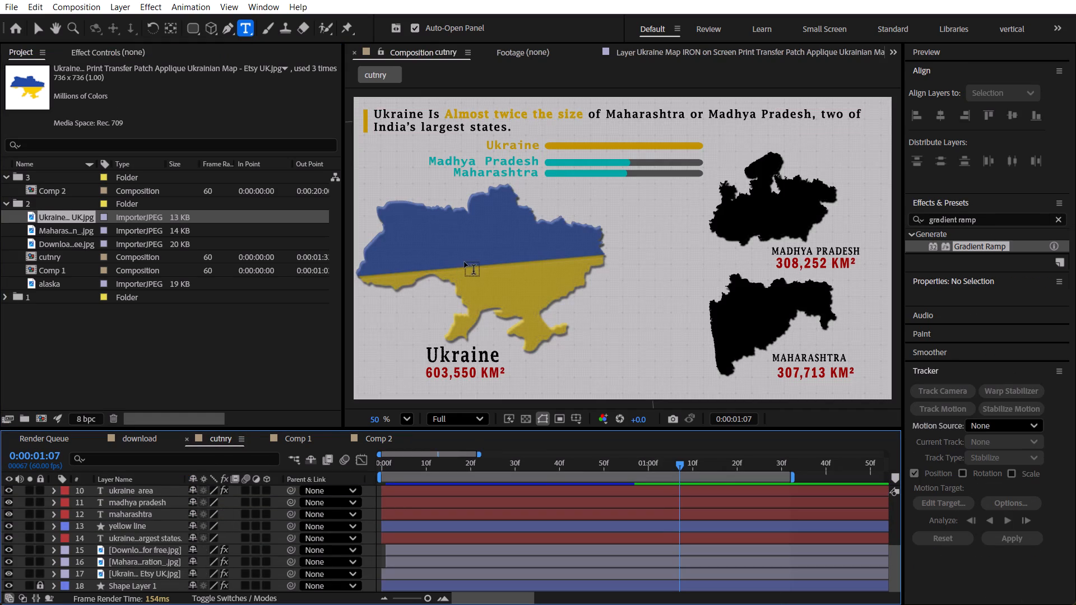
key(v)
click(475, 265)
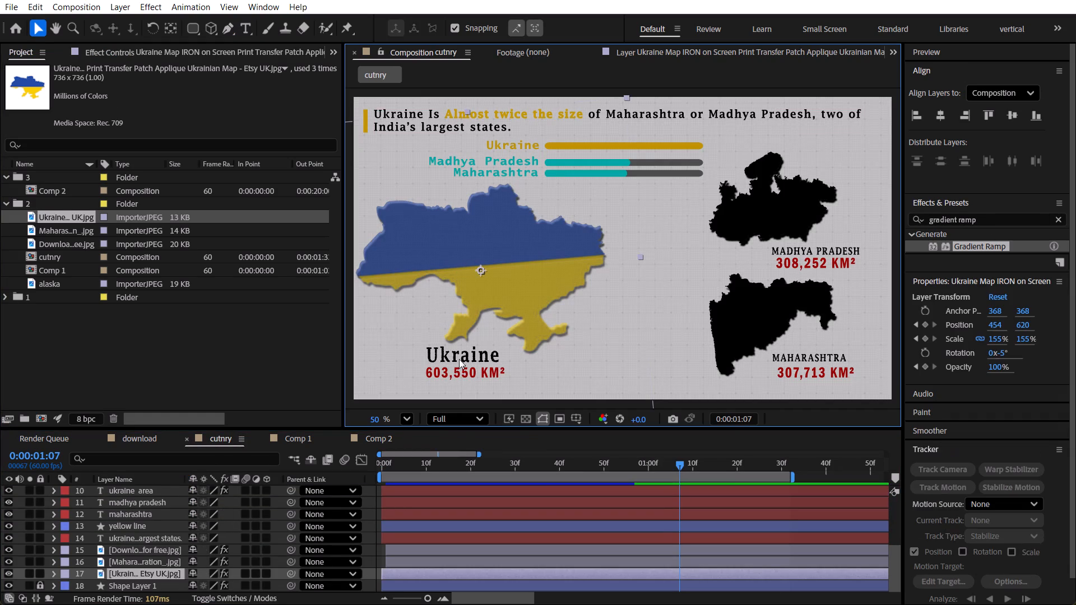
click(163, 53)
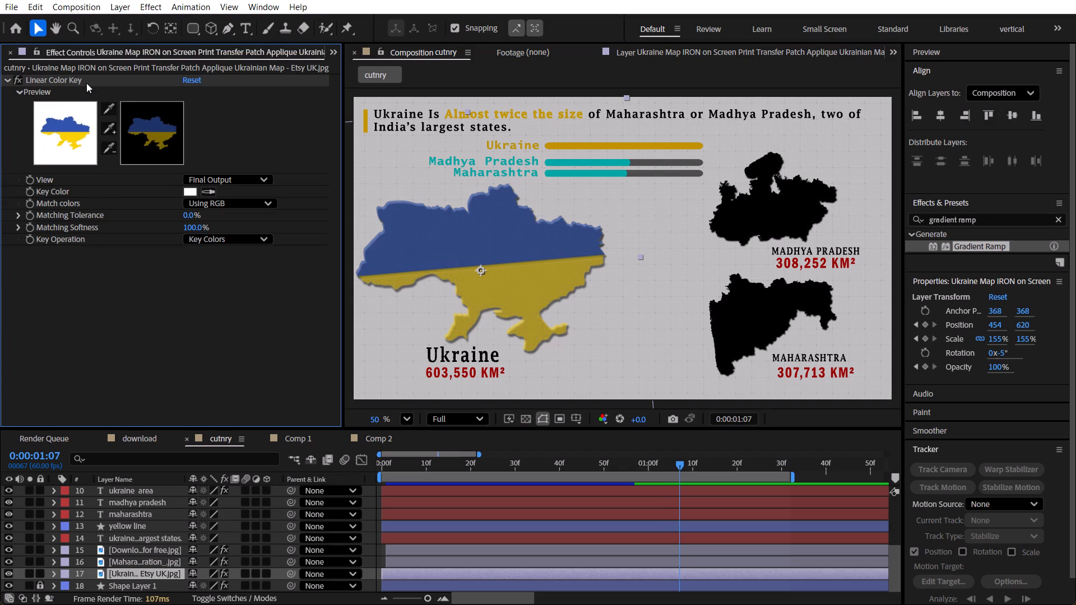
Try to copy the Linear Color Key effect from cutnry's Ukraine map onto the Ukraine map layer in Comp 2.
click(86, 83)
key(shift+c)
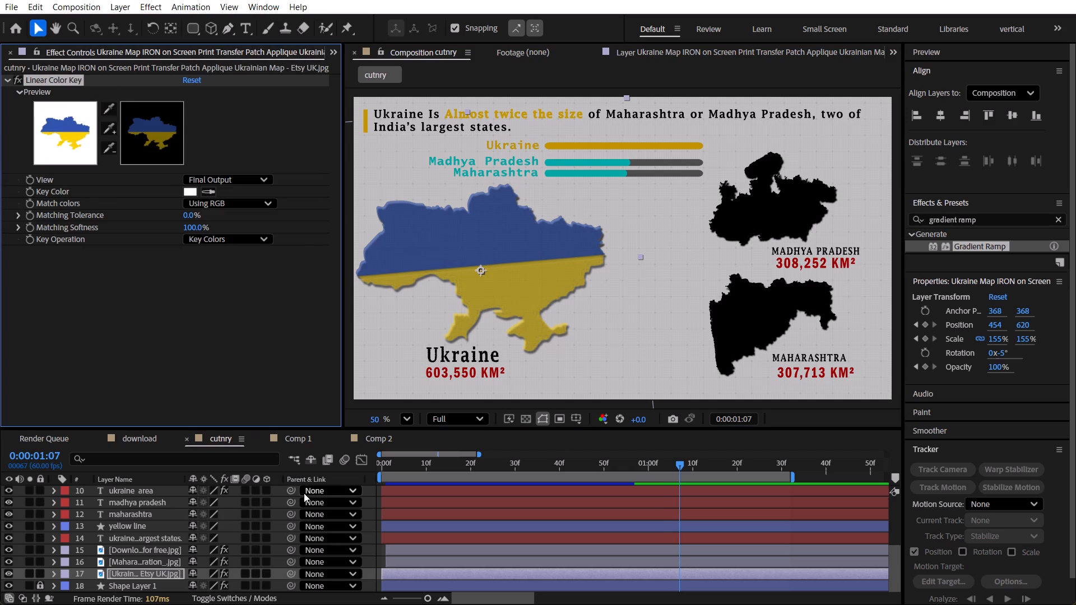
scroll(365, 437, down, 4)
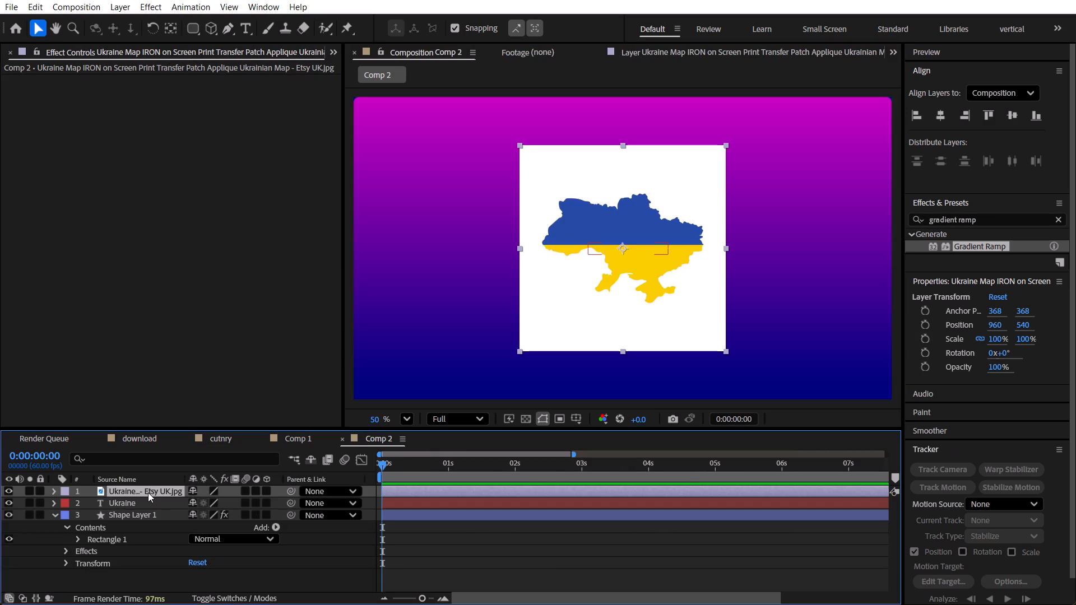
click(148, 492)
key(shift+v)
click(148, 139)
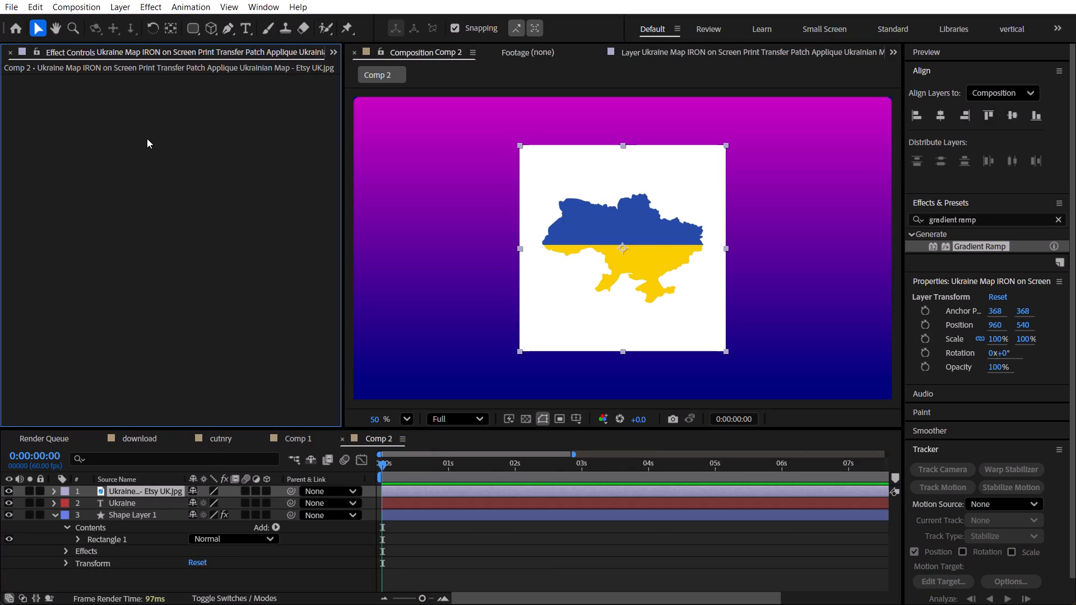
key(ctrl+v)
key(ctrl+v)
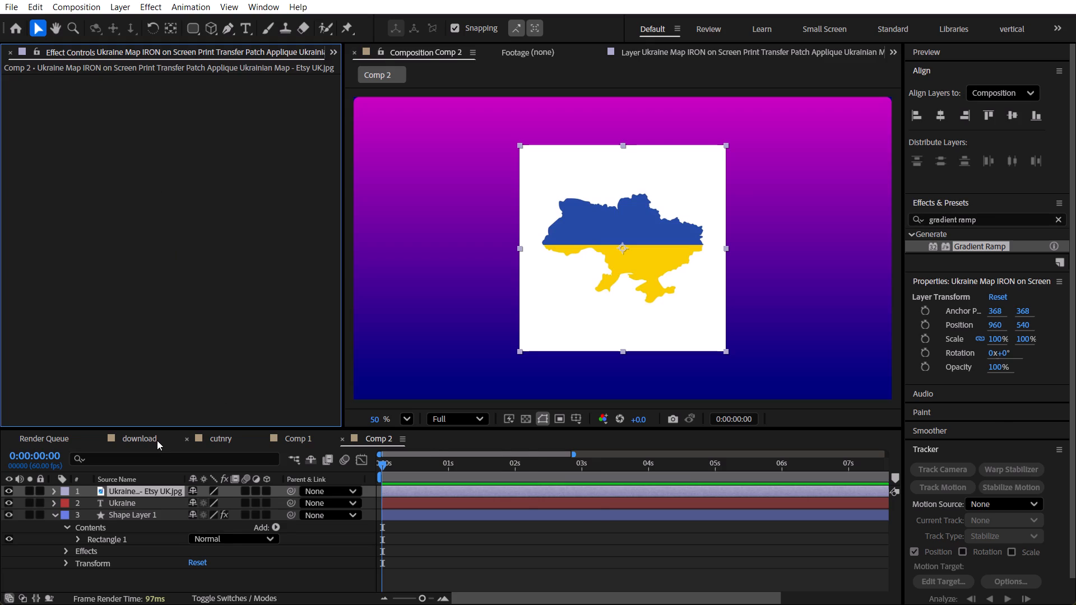
Copy the Linear Color Key effect from cutnry's Ukraine map layer and paste it onto the Ukraine map layer in Comp 2.
click(157, 440)
click(218, 445)
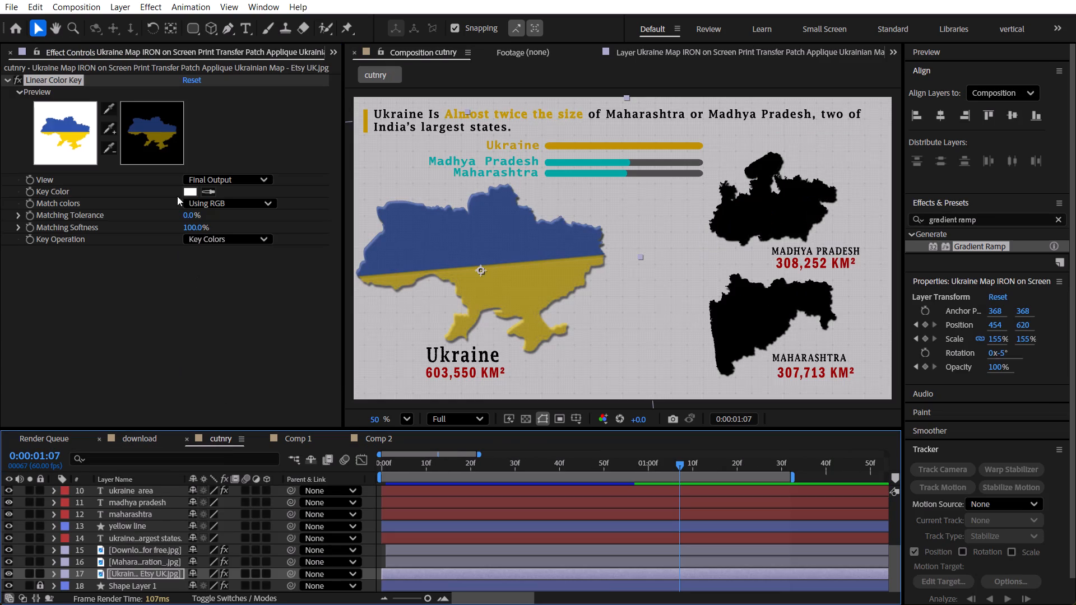
click(53, 80)
key(ctrl+c)
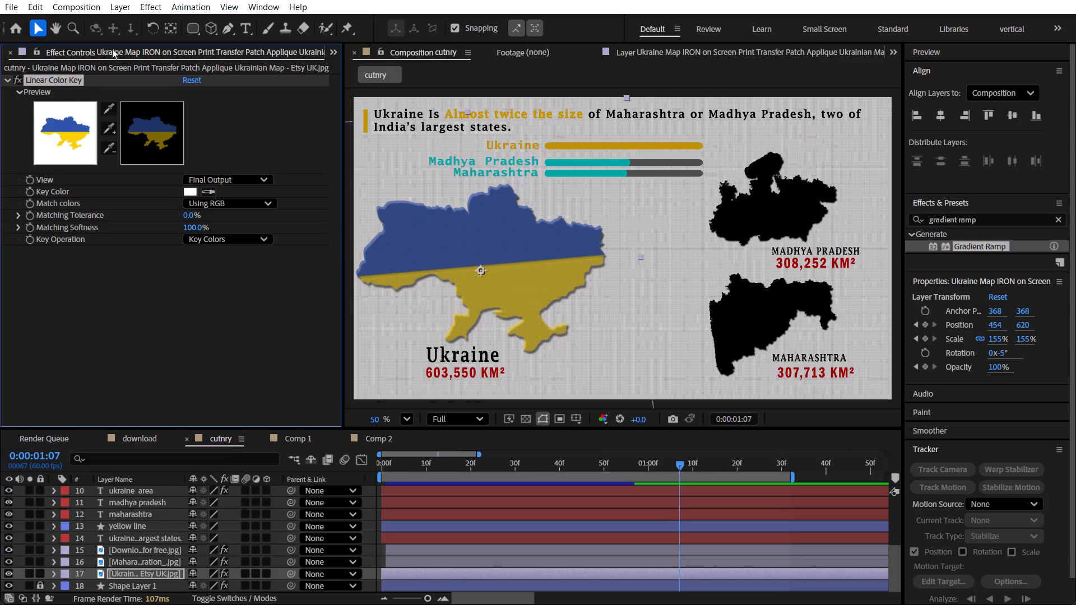
scroll(330, 441, down, 3)
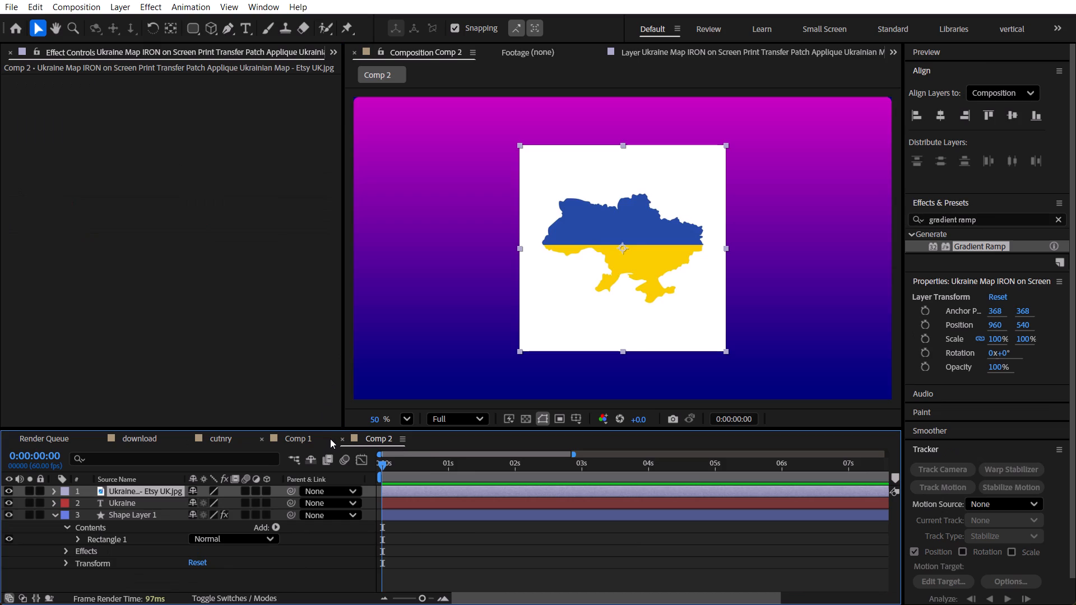
key(ctrl+v)
click(223, 329)
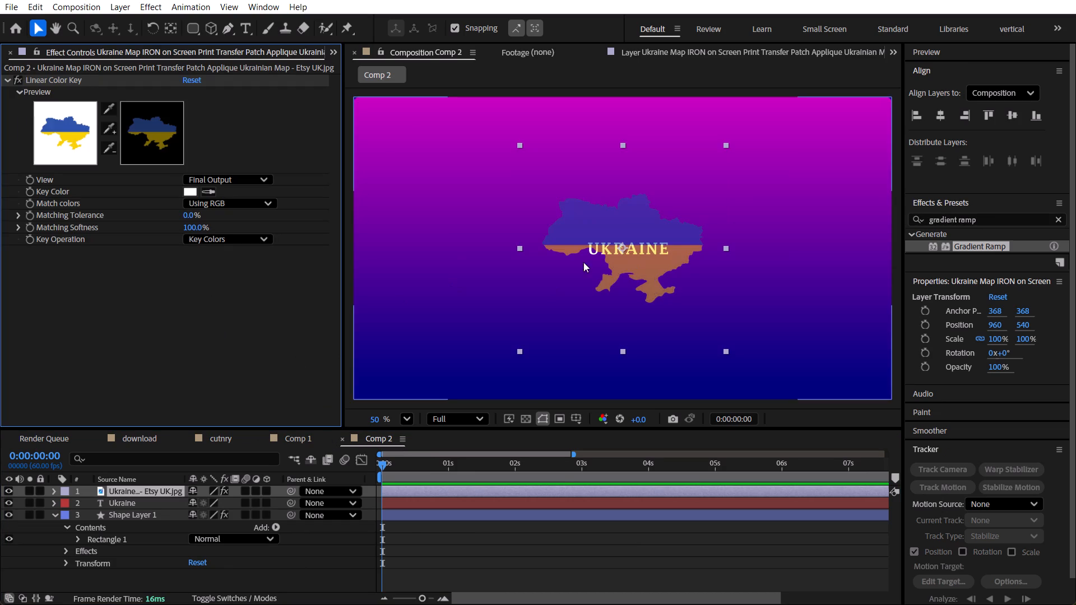
Scale the Ukraine map layer in Comp 2 up to 141%.
key(s)
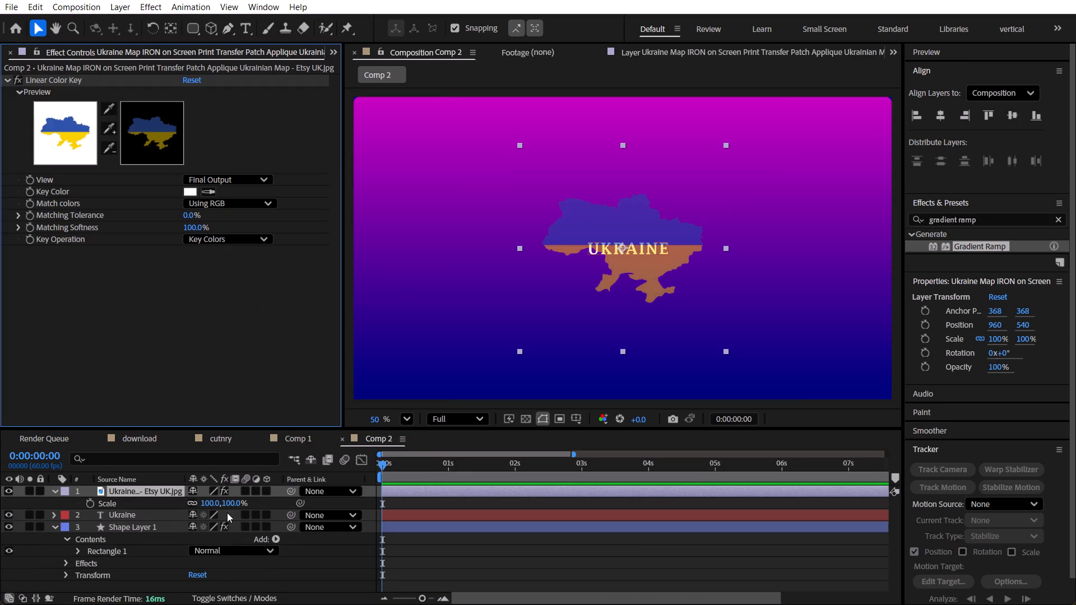
drag(228, 503, 249, 503)
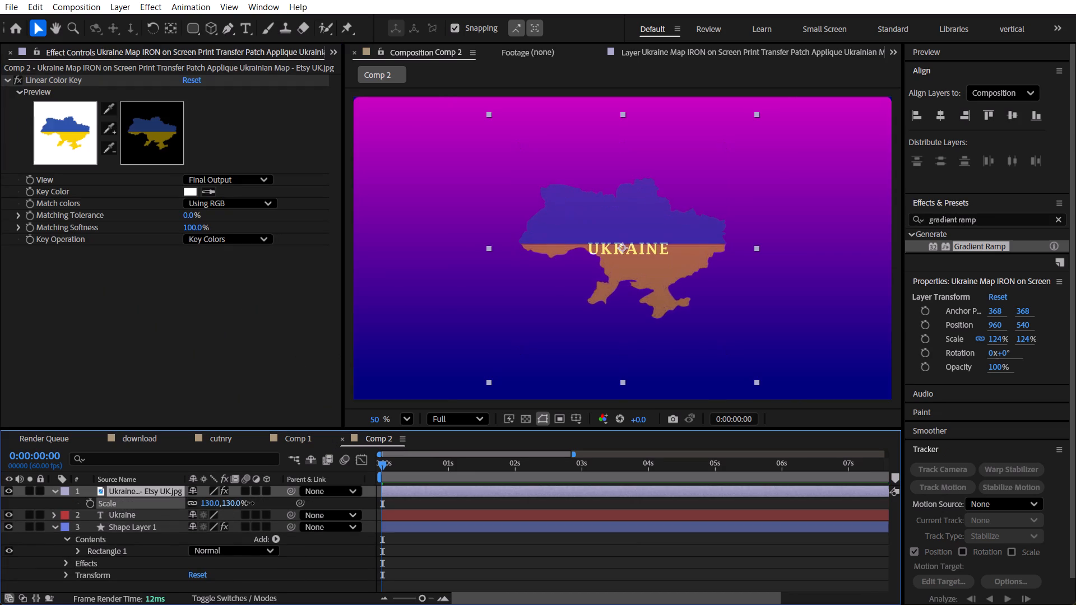
drag(249, 503, 257, 503)
click(240, 378)
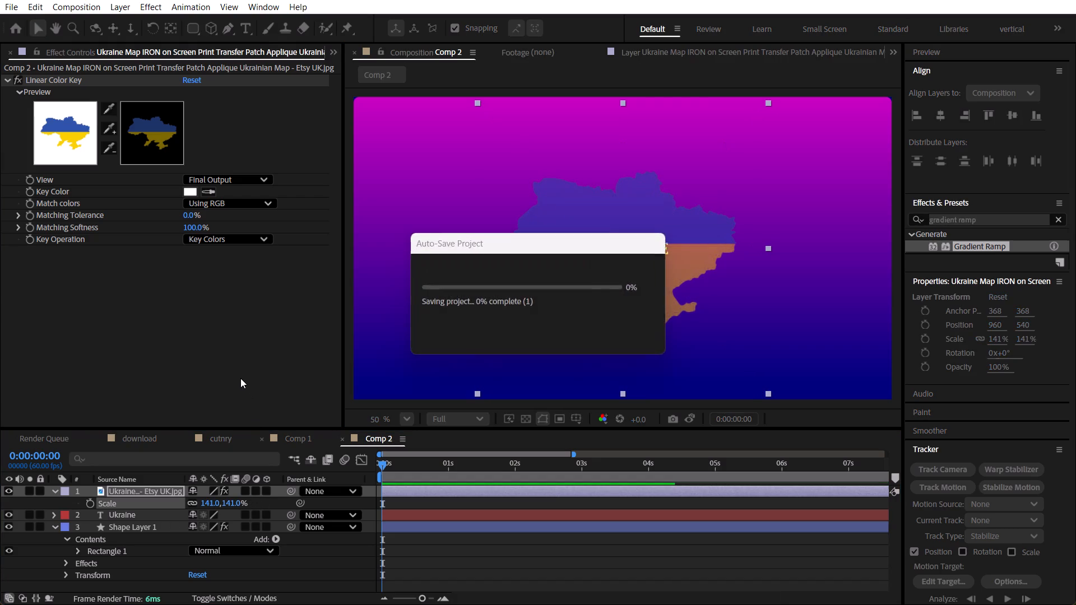
click(240, 377)
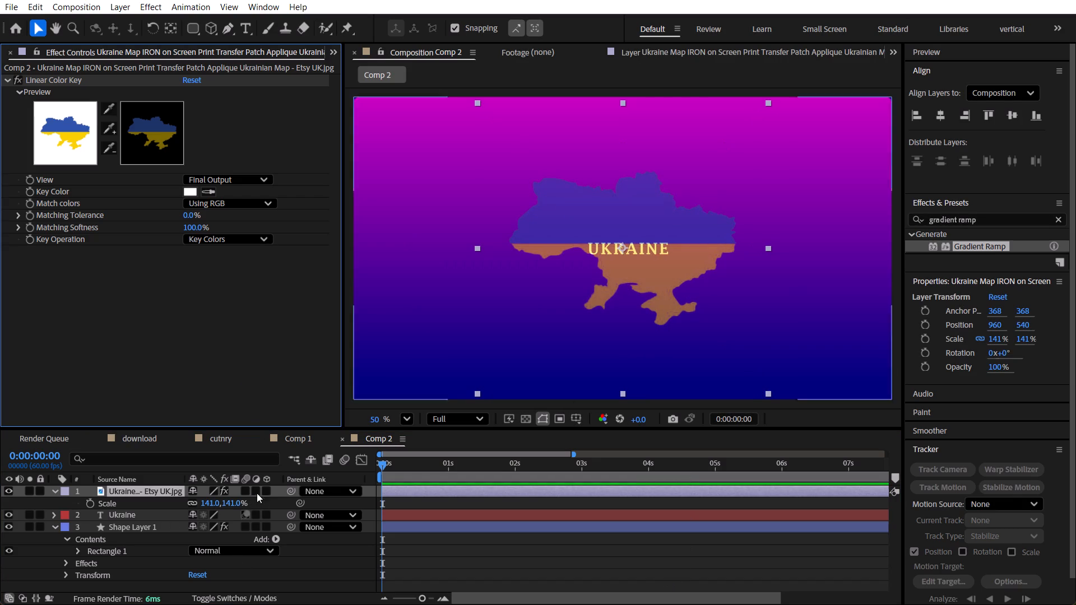
click(279, 498)
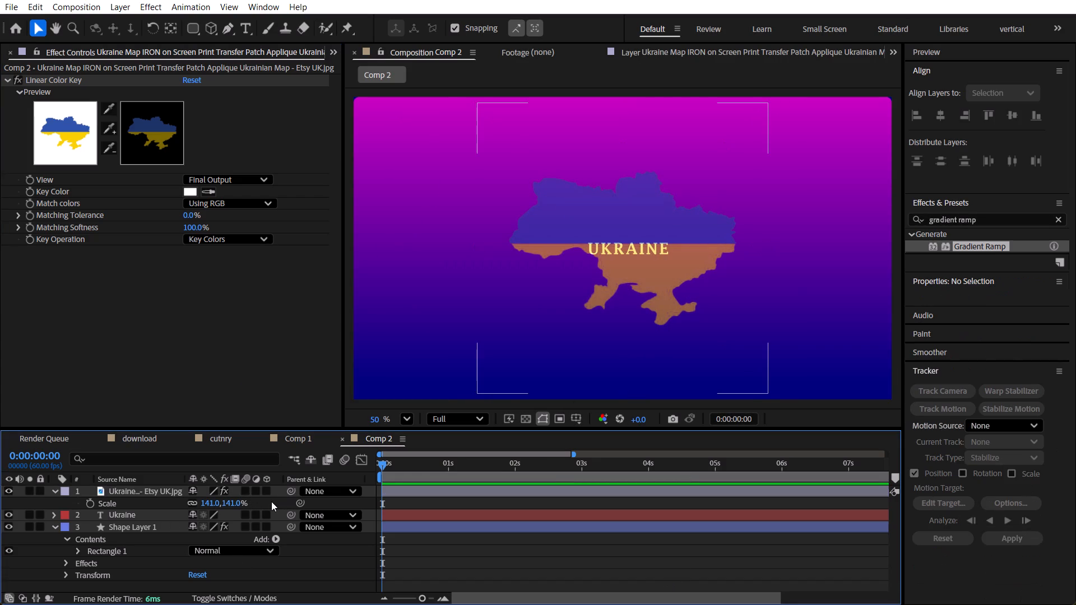
Start a Pen tool shape at the map's western tip, tracing corner points from the orange edge up the blue edge's first small bump.
scroll(629, 266, up, 2)
scroll(641, 112, up, 1)
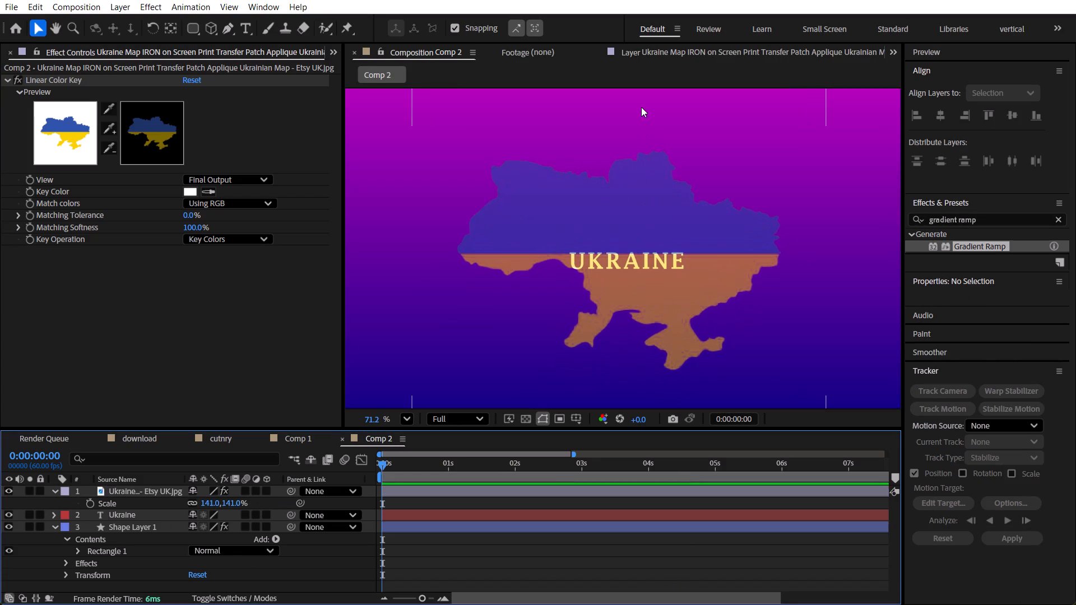
scroll(627, 322, up, 1)
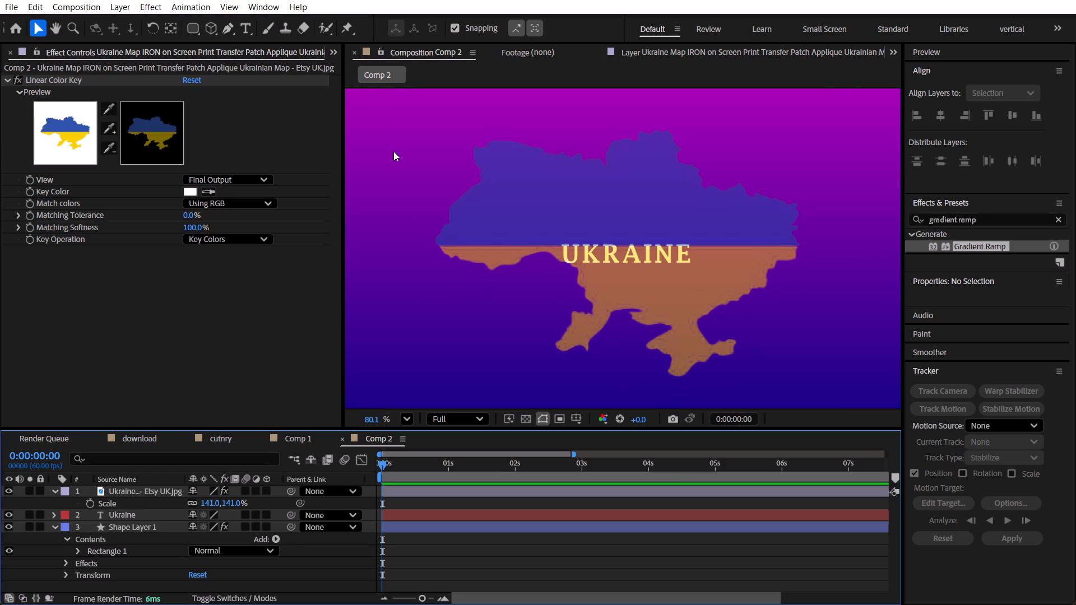
click(230, 25)
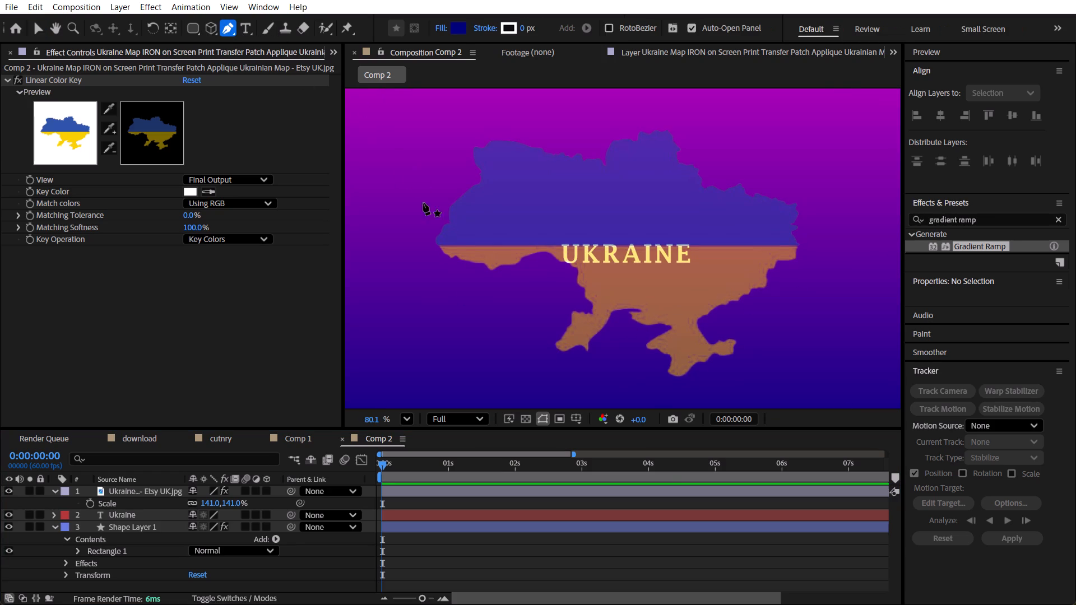
scroll(435, 253, up, 4)
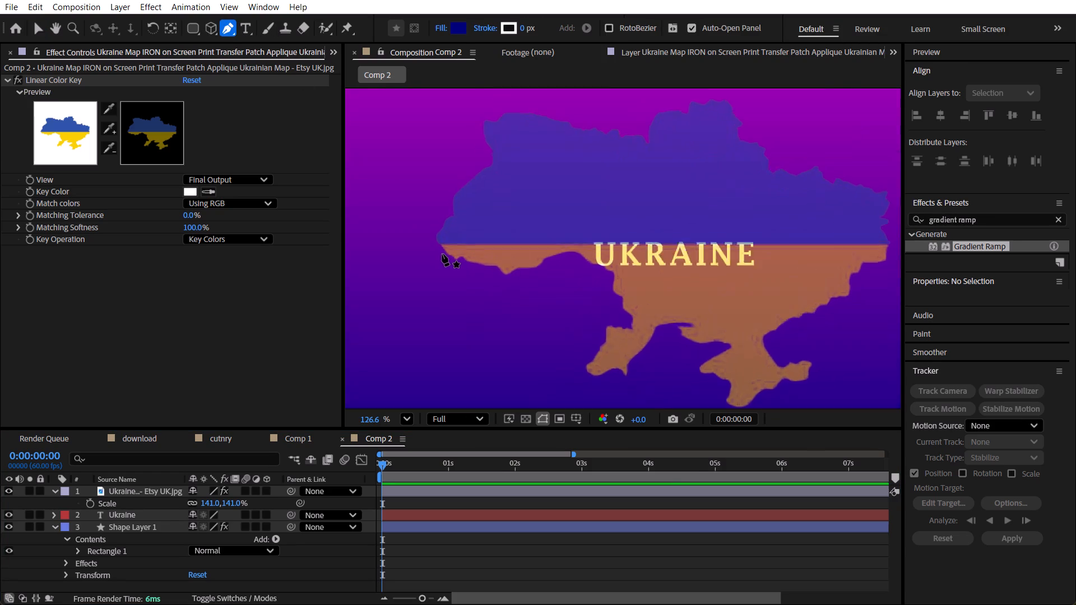
scroll(458, 245, up, 3)
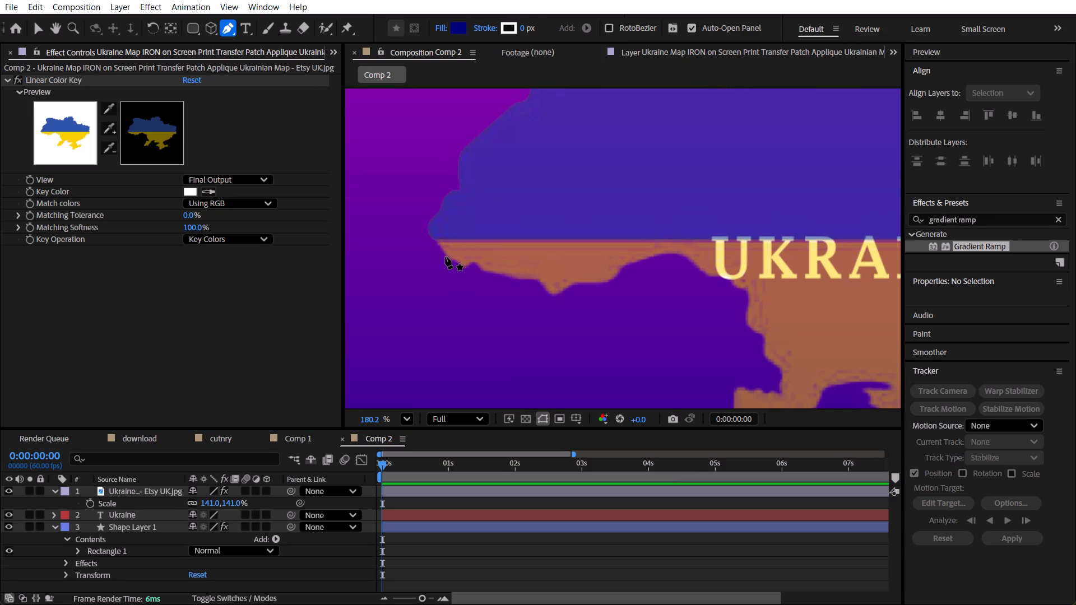
click(449, 262)
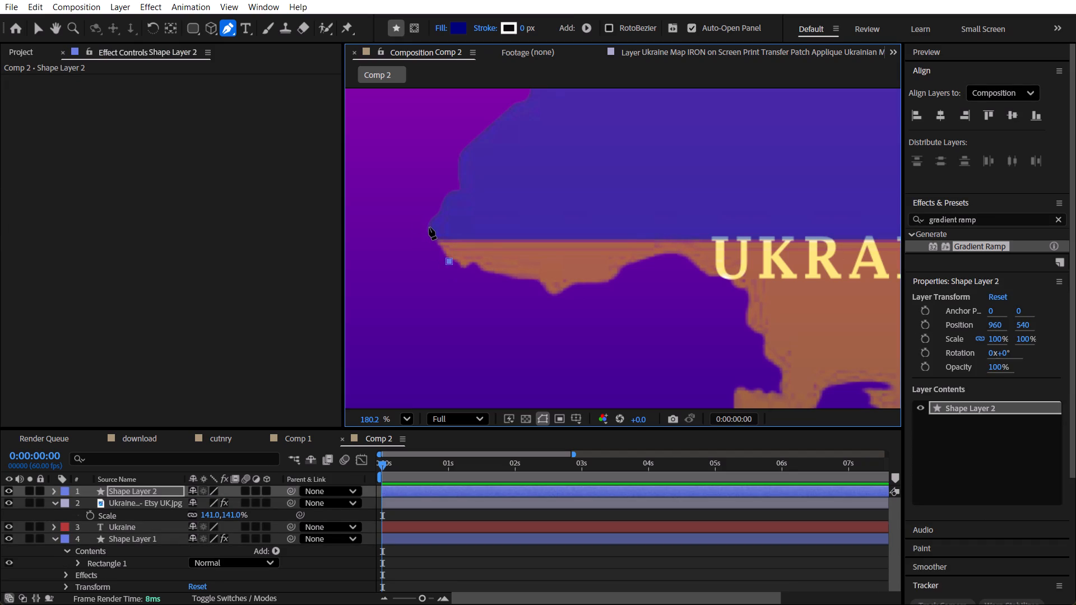
click(429, 230)
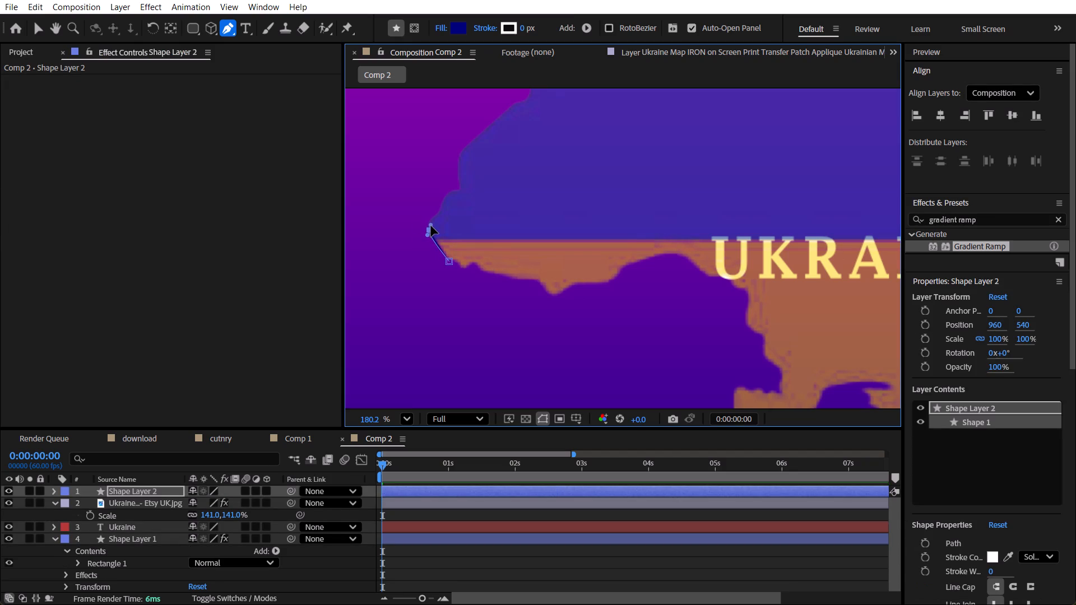
click(433, 218)
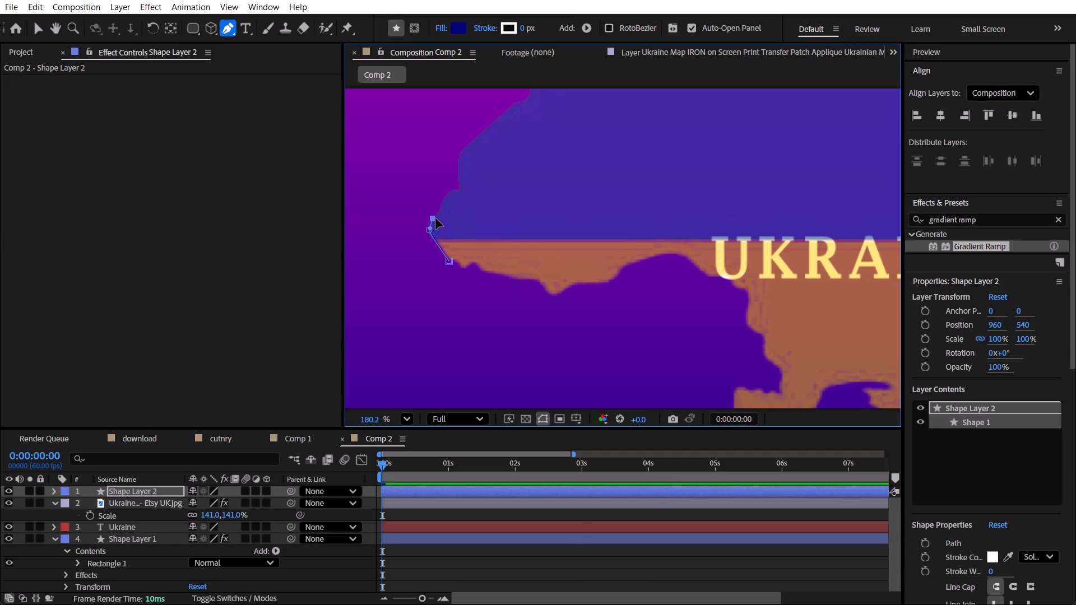
click(440, 211)
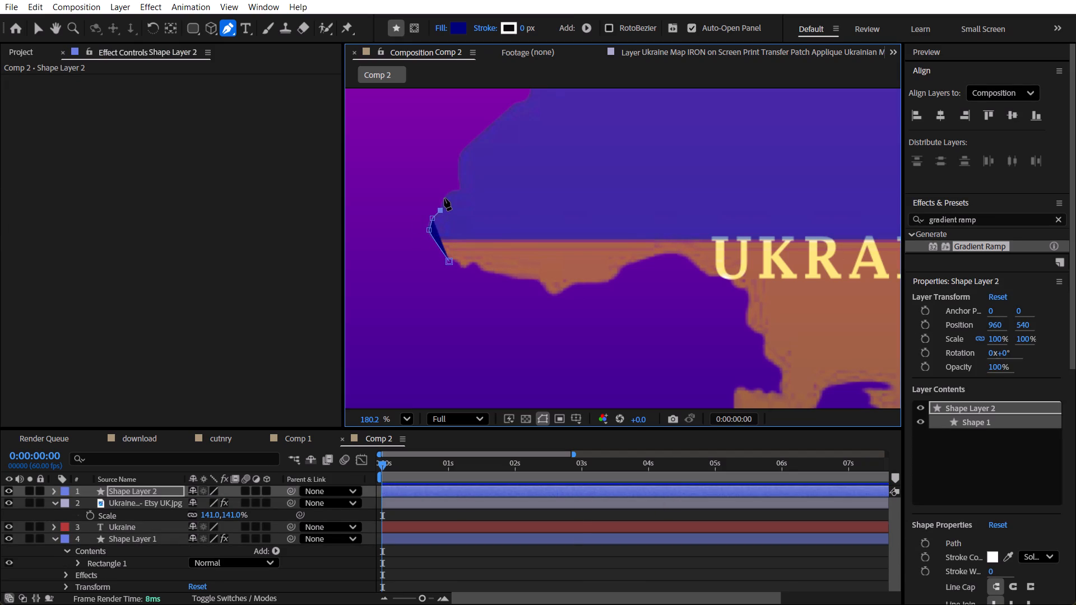
click(444, 198)
click(453, 192)
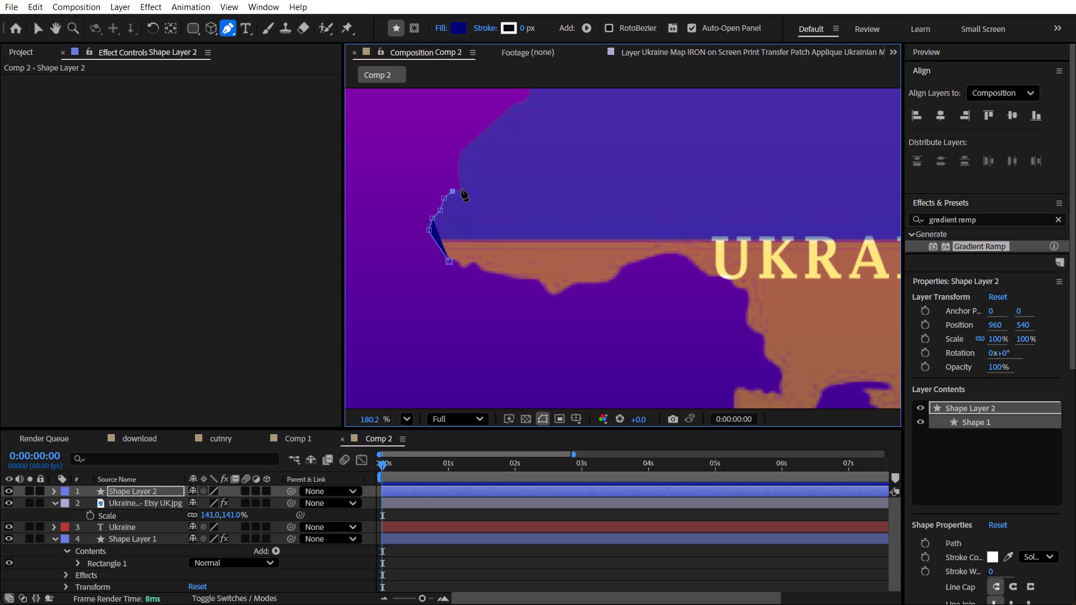
Continue the Pen path with corner points up the map's northwest edge to just below the small notch.
click(462, 189)
click(460, 173)
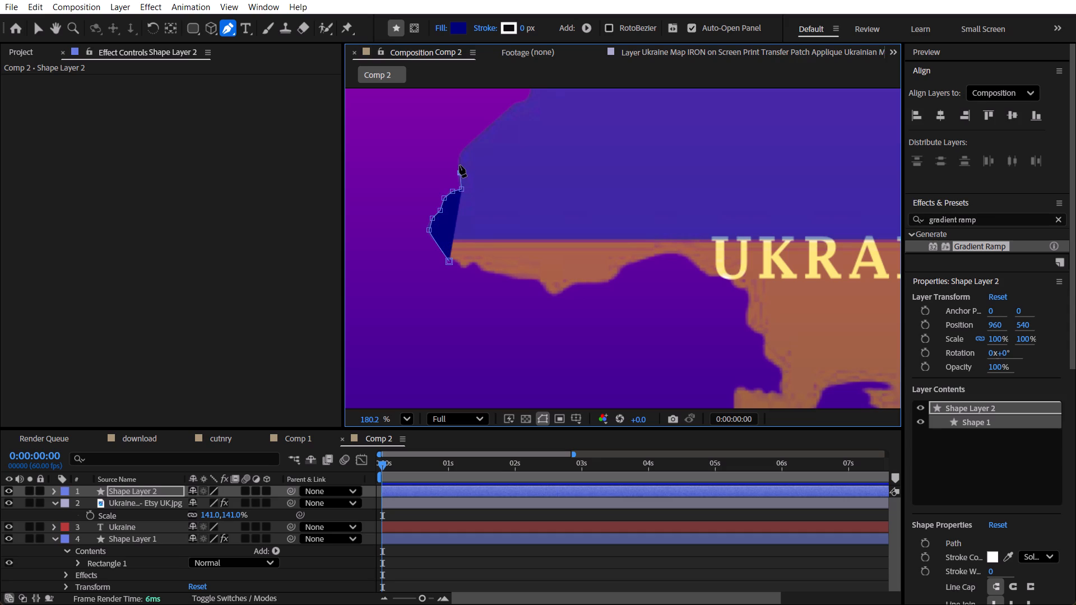
click(458, 157)
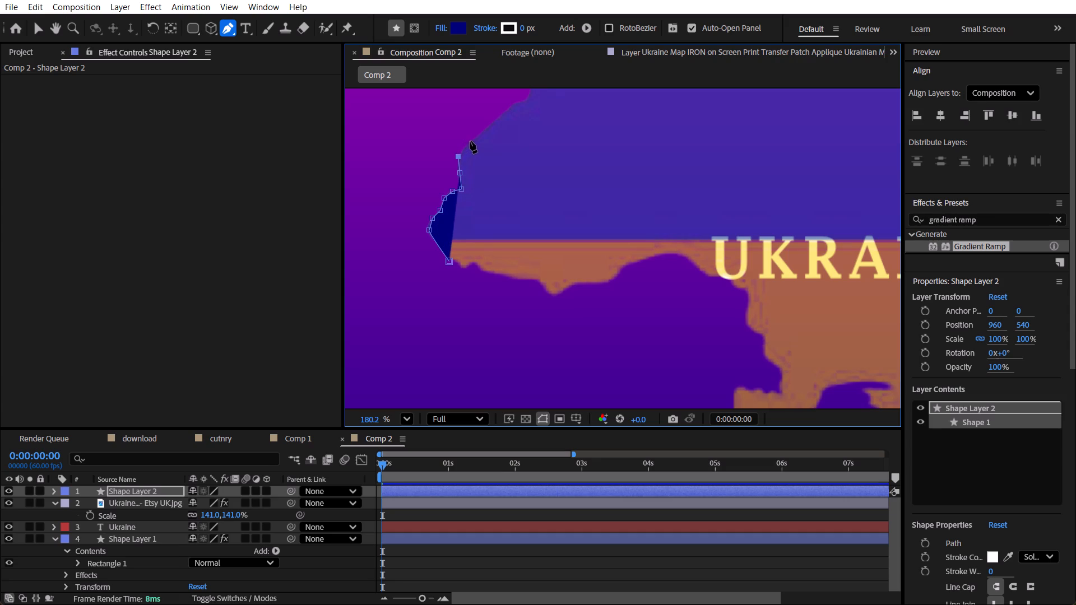
click(470, 141)
click(488, 125)
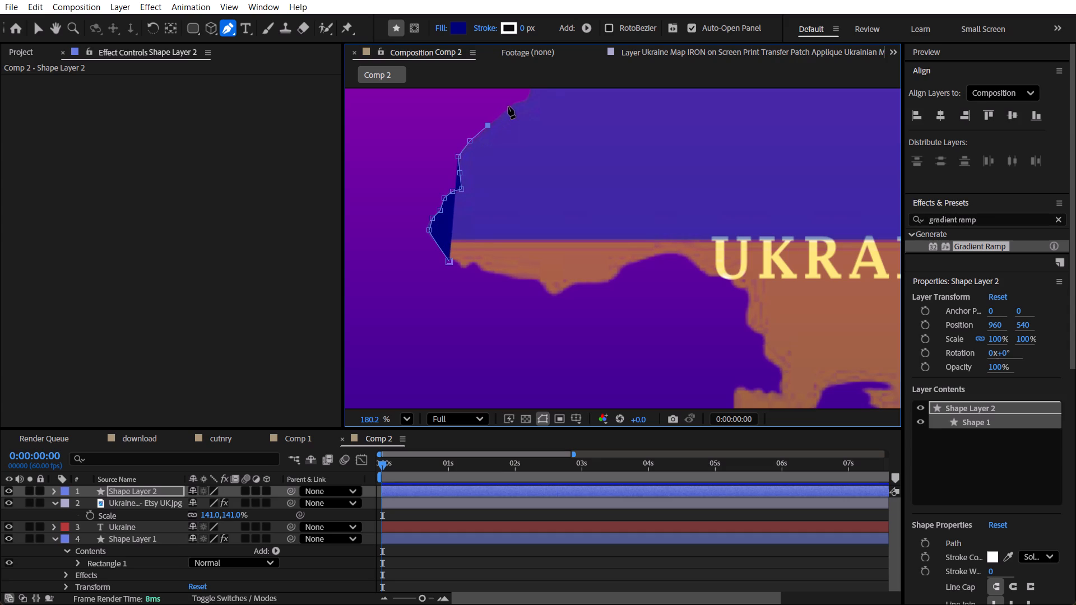
click(513, 106)
click(526, 97)
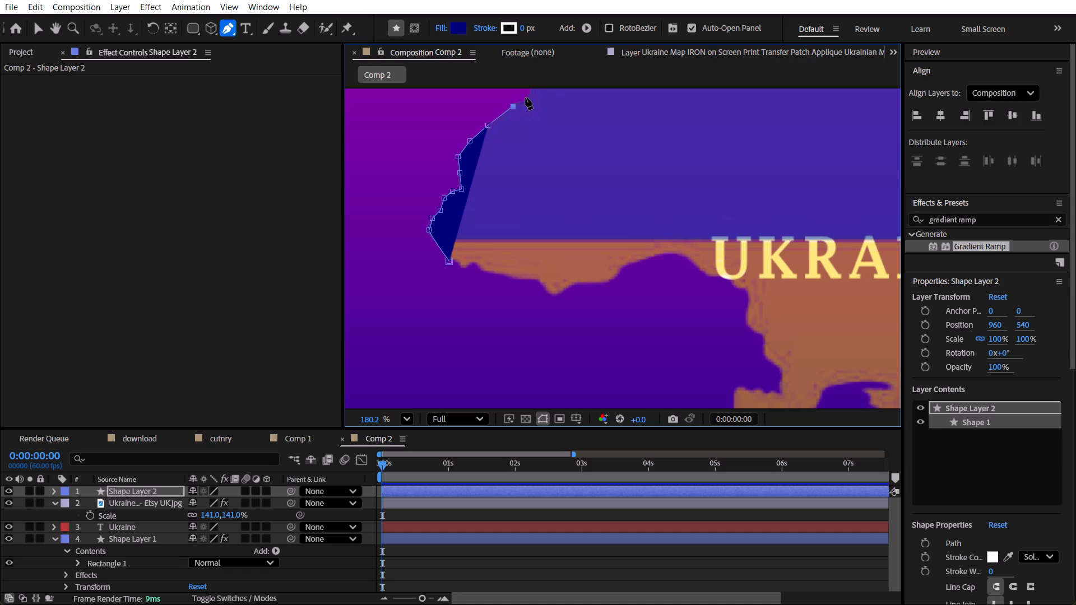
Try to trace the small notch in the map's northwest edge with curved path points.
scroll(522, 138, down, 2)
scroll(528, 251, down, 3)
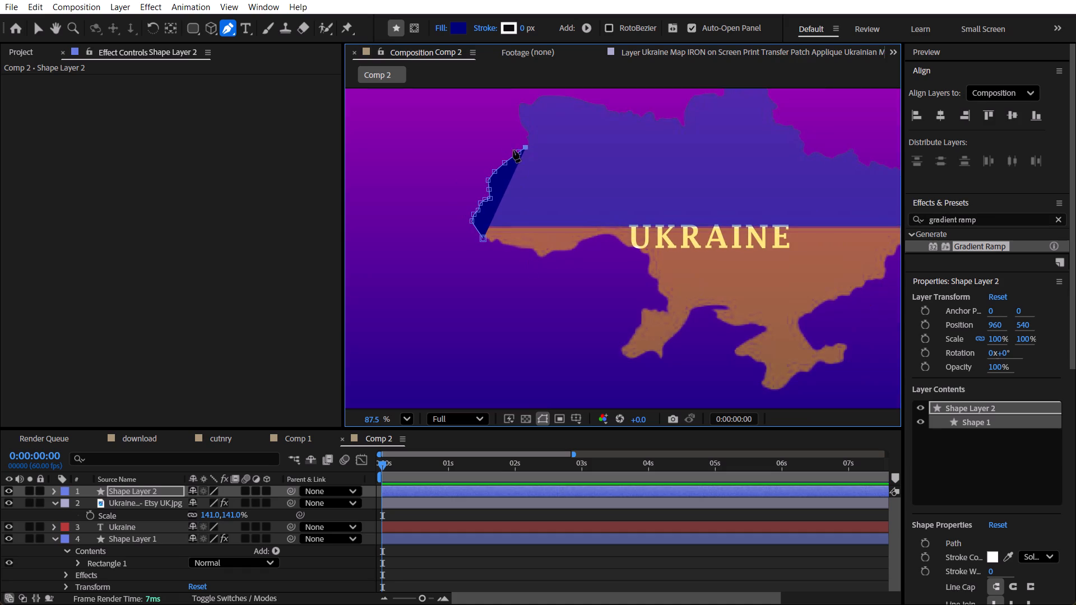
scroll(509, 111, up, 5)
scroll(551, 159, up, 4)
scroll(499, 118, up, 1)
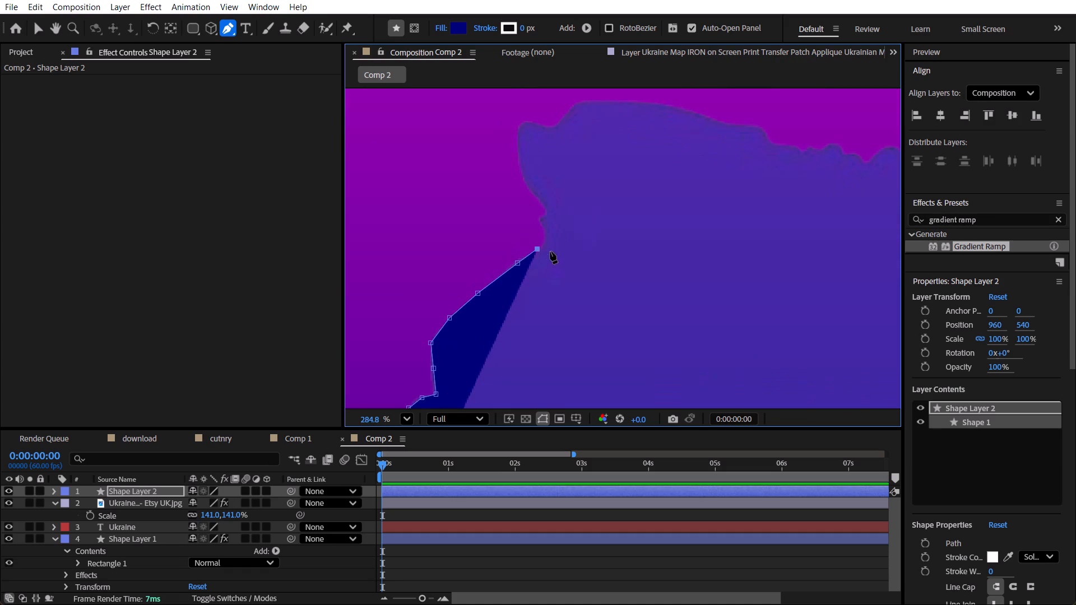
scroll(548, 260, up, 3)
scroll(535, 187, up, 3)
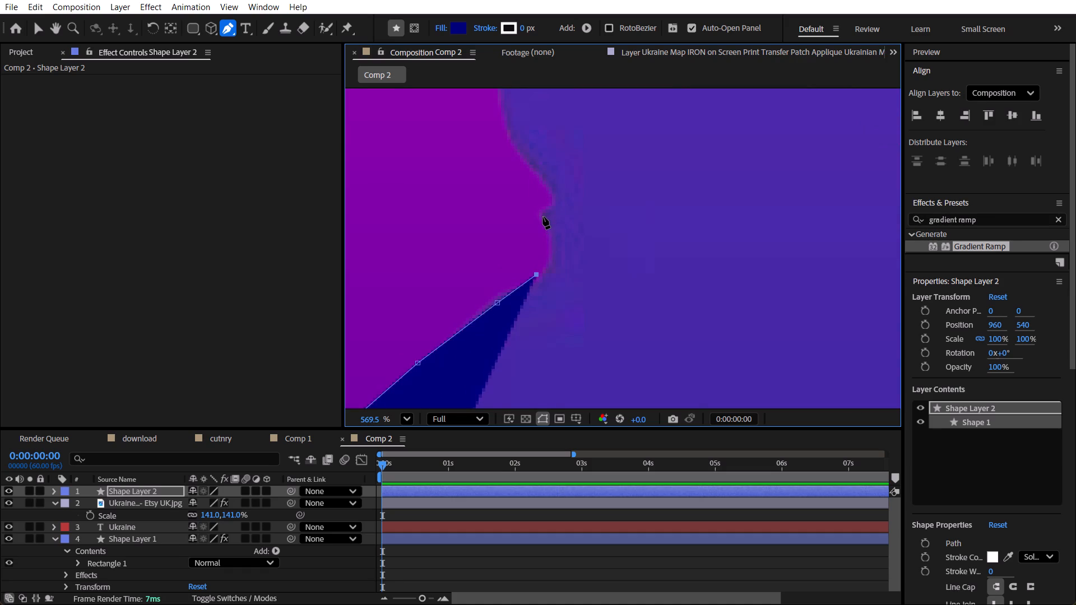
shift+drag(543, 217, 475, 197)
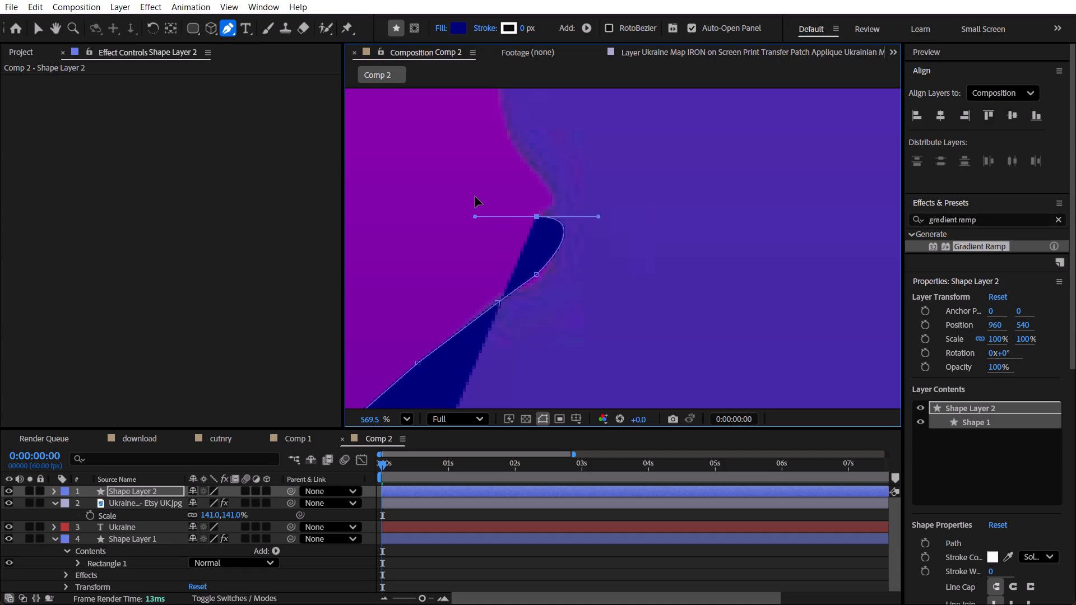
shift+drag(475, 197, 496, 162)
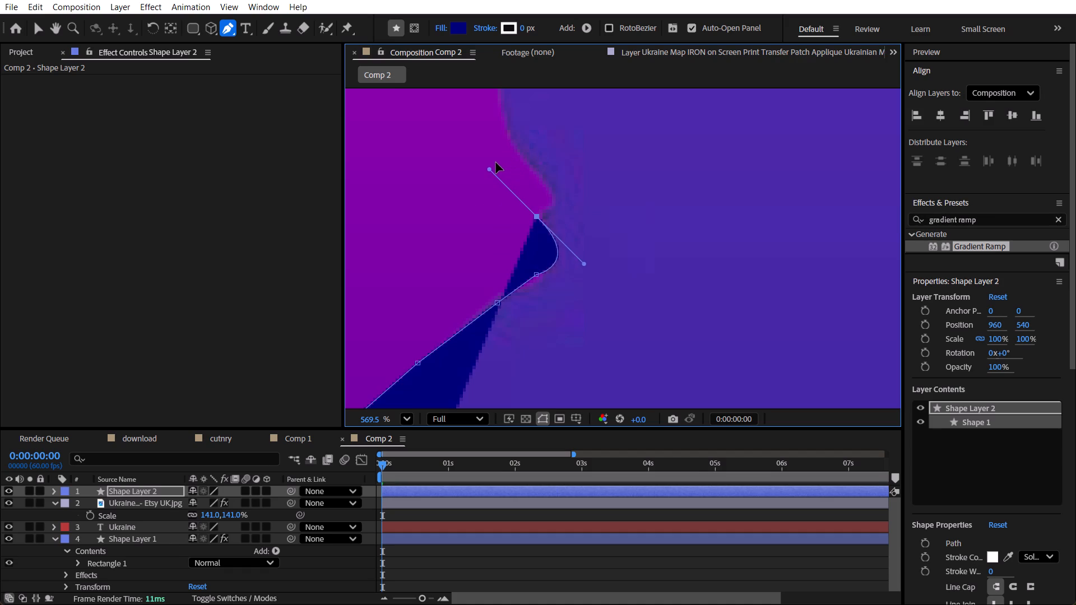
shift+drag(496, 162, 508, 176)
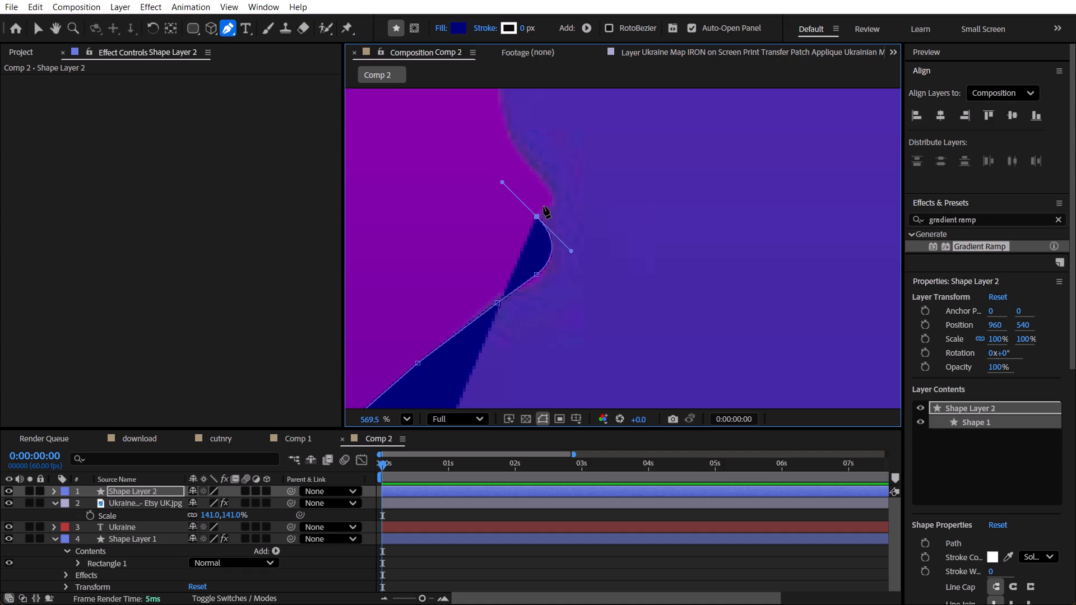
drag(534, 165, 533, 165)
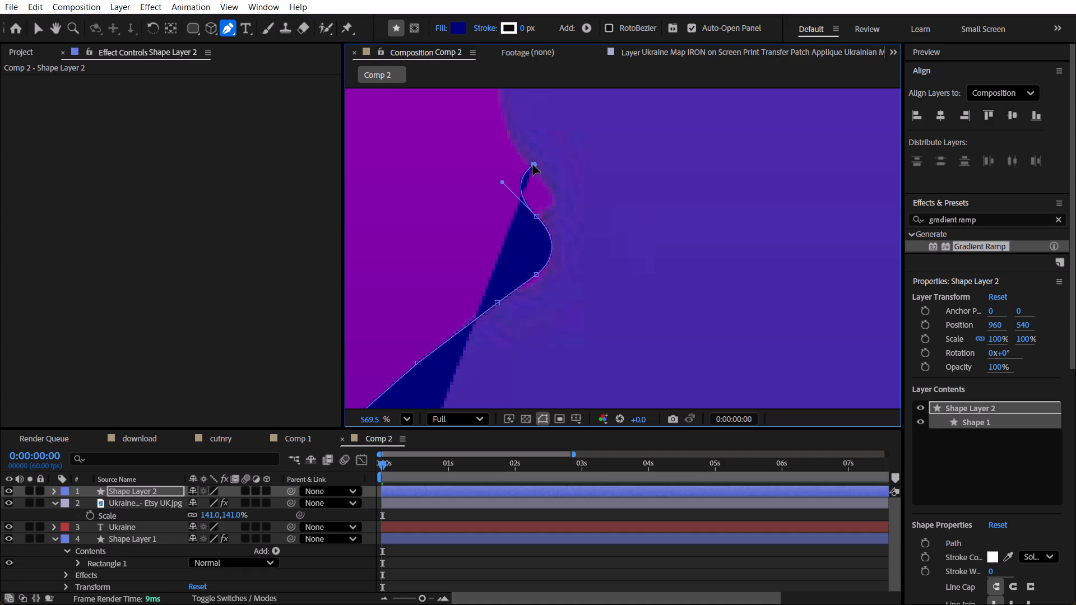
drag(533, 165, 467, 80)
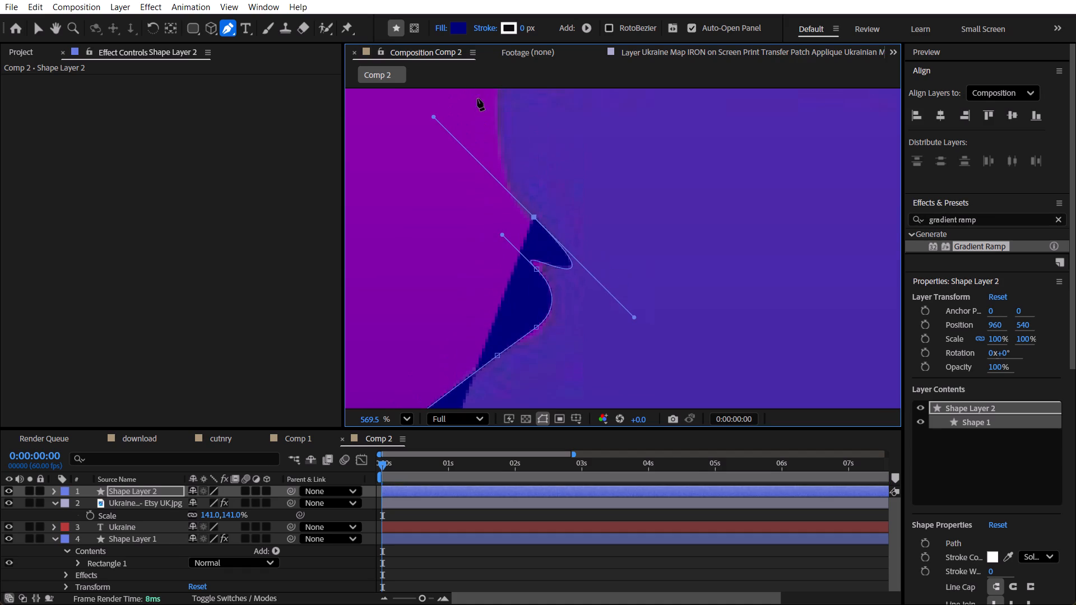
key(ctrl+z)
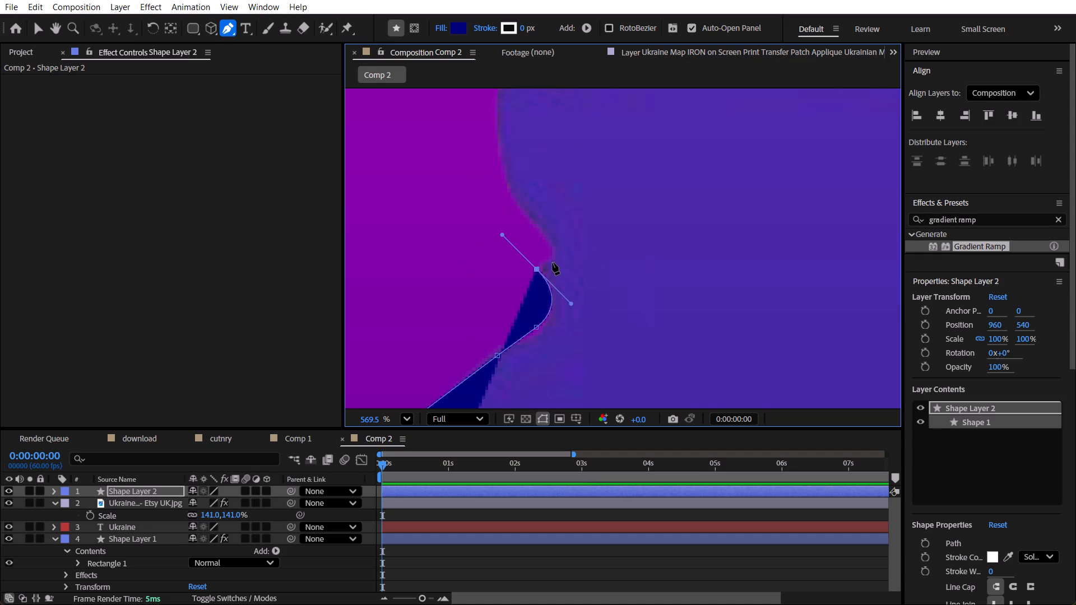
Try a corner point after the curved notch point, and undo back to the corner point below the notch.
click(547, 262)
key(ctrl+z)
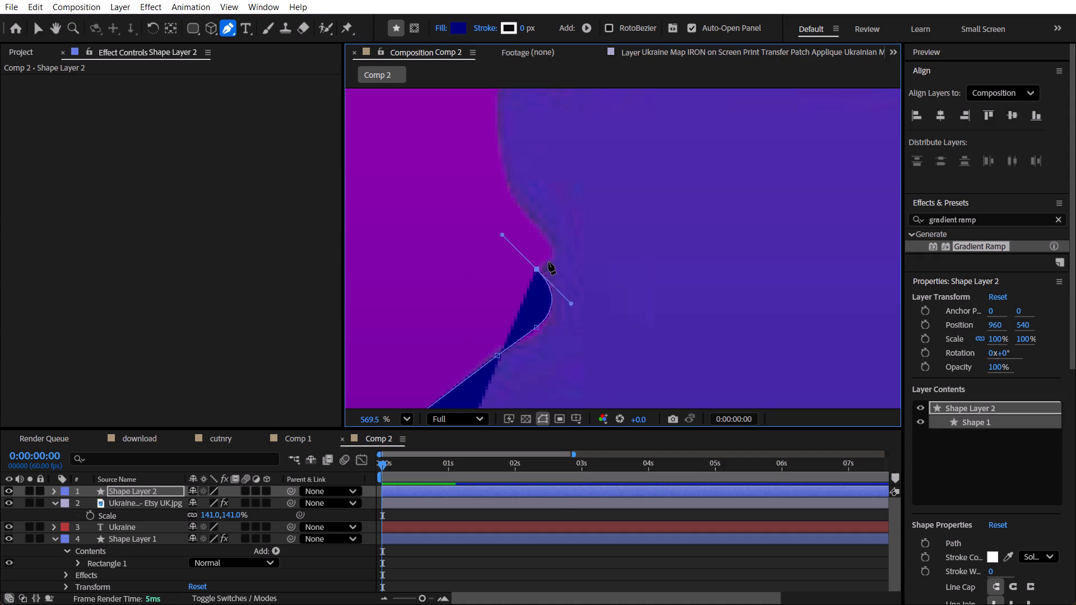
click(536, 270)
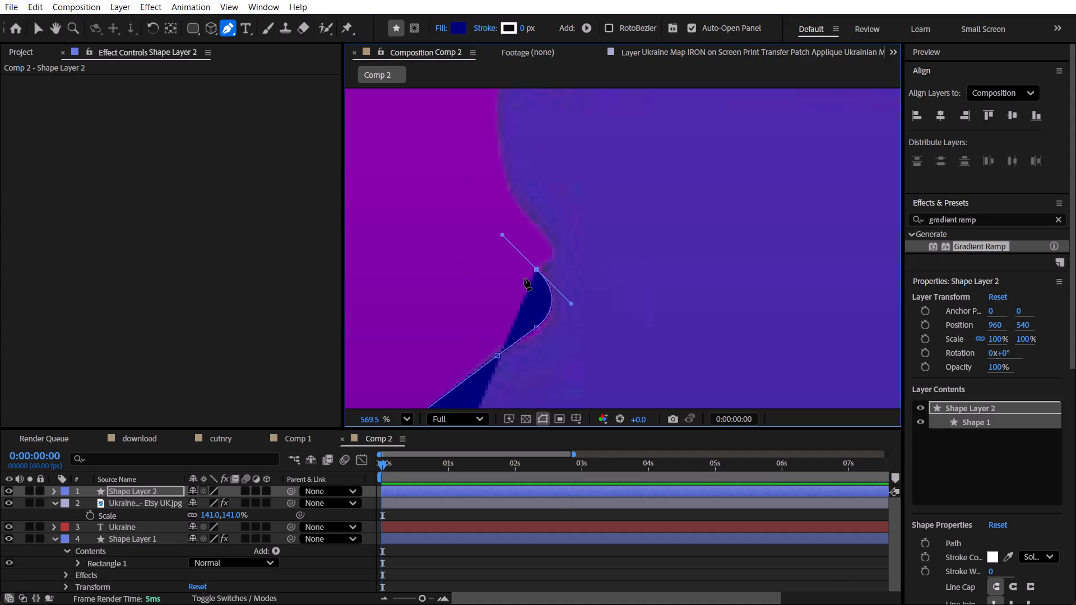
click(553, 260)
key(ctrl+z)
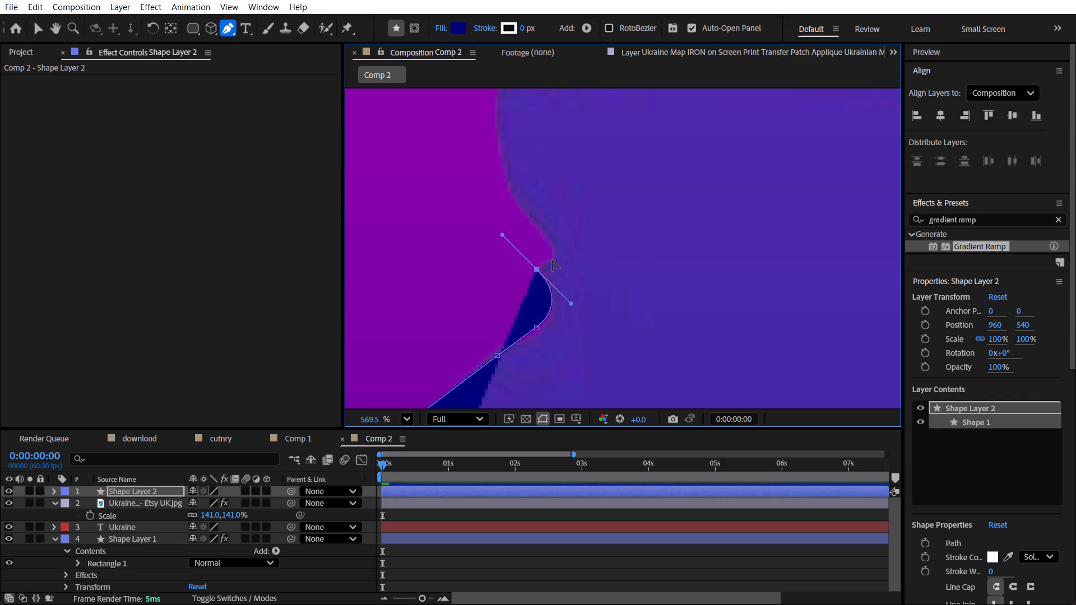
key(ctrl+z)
Trace the northwest notch with corner points, round the bulge above it with a curved point, and extend the path farther up the edge.
click(549, 315)
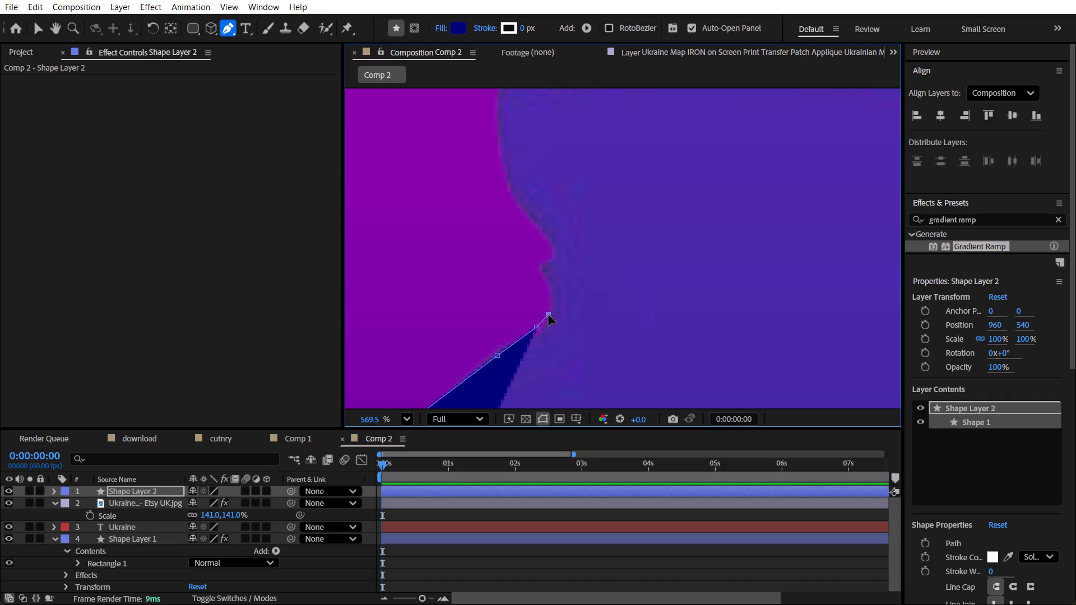
click(549, 285)
click(539, 268)
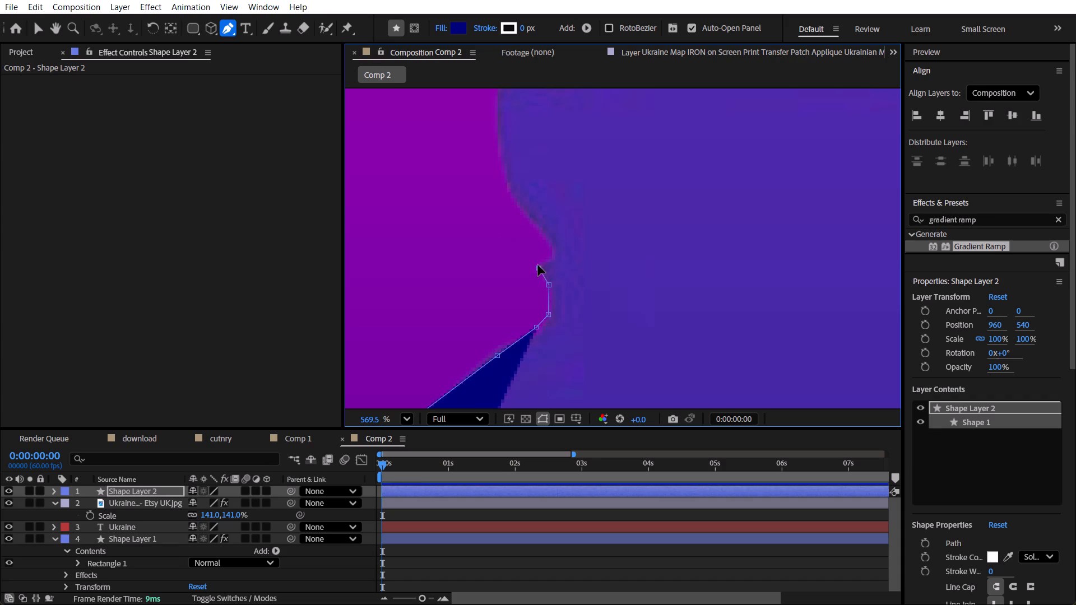
click(553, 260)
click(546, 234)
key(ctrl+z)
drag(542, 237, 542, 237)
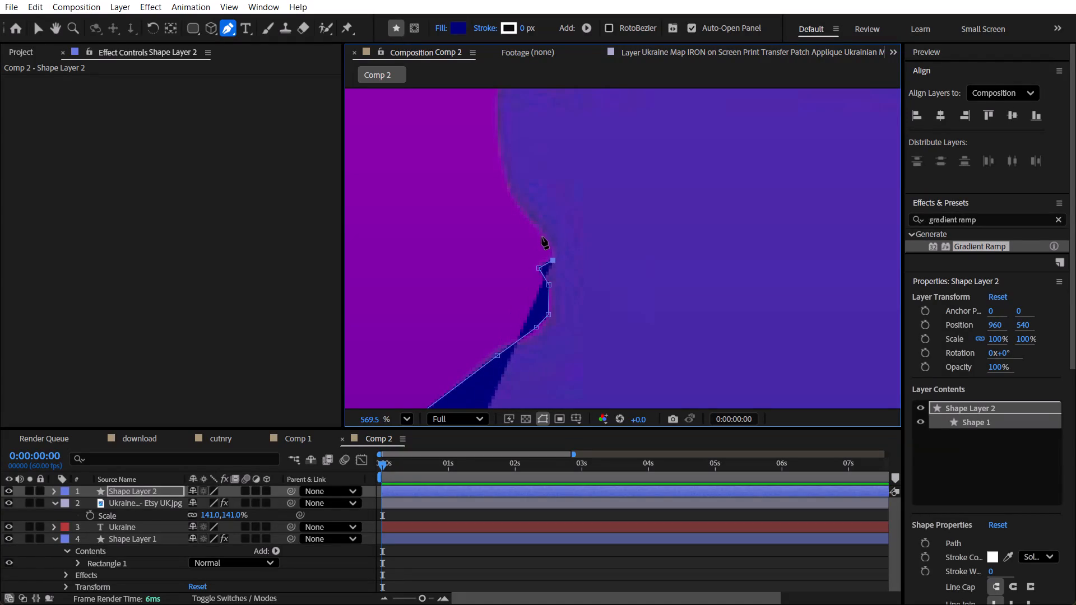
drag(542, 237, 523, 232)
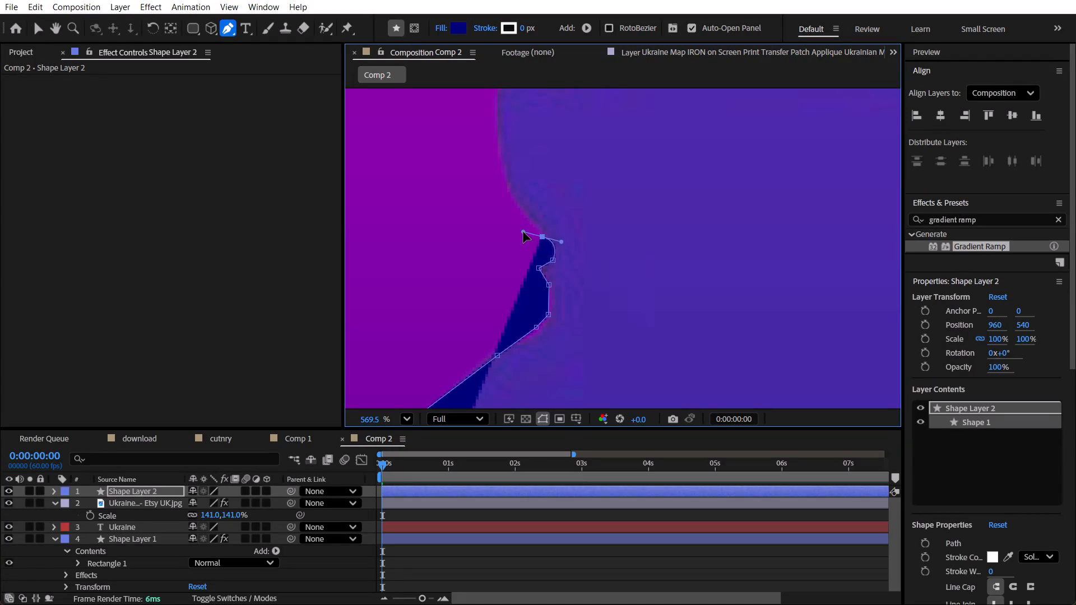
drag(523, 232, 529, 235)
key(ctrl+z)
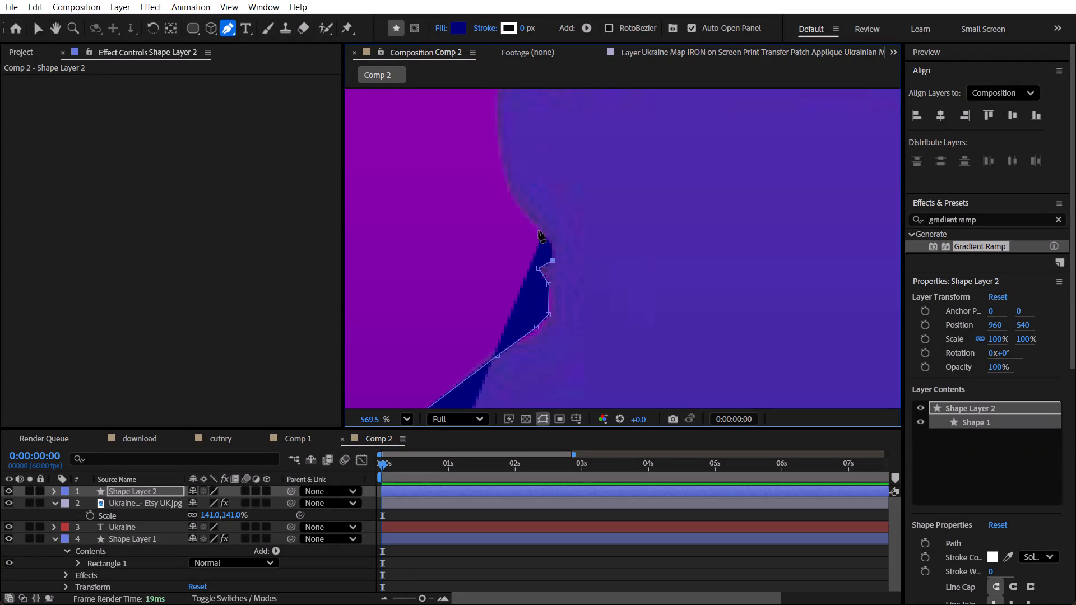
drag(542, 230, 531, 229)
click(508, 187)
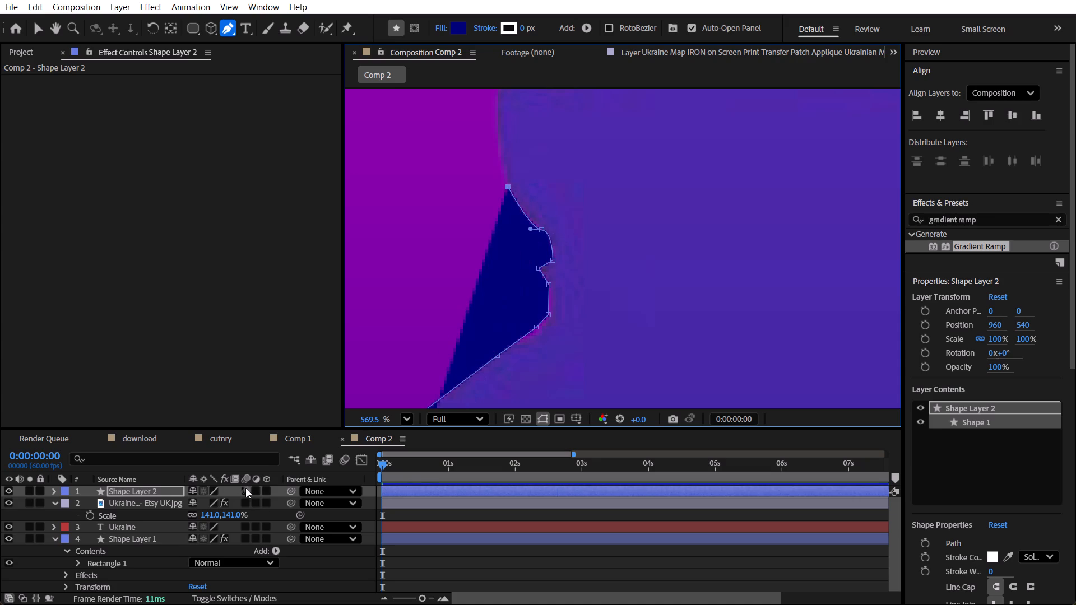
Switch the render quality of Shape Layer 2 to Draft.
click(215, 491)
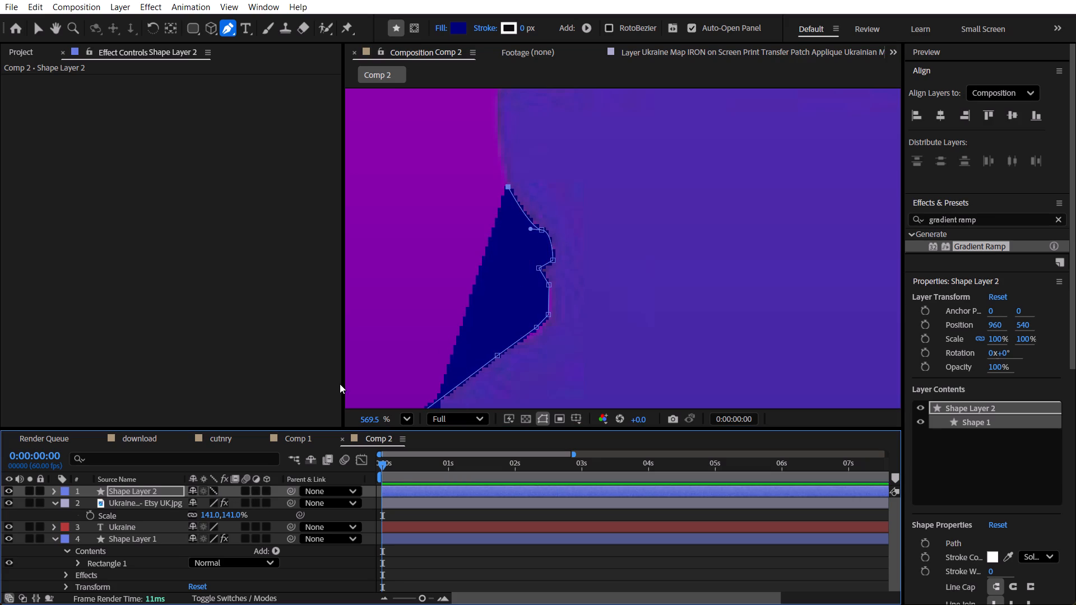
click(214, 491)
click(214, 491)
Extend the Shape Layer 2 path with corner points up the map's northwest edge and around its top corner.
click(499, 141)
scroll(518, 333, down, 3)
scroll(486, 145, up, 5)
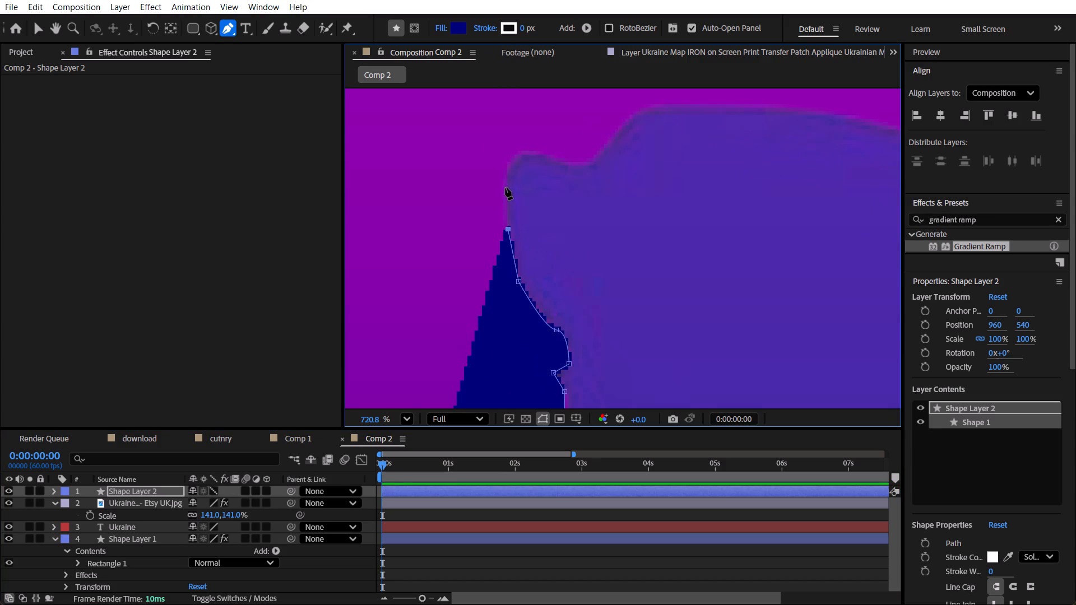
click(505, 178)
click(521, 157)
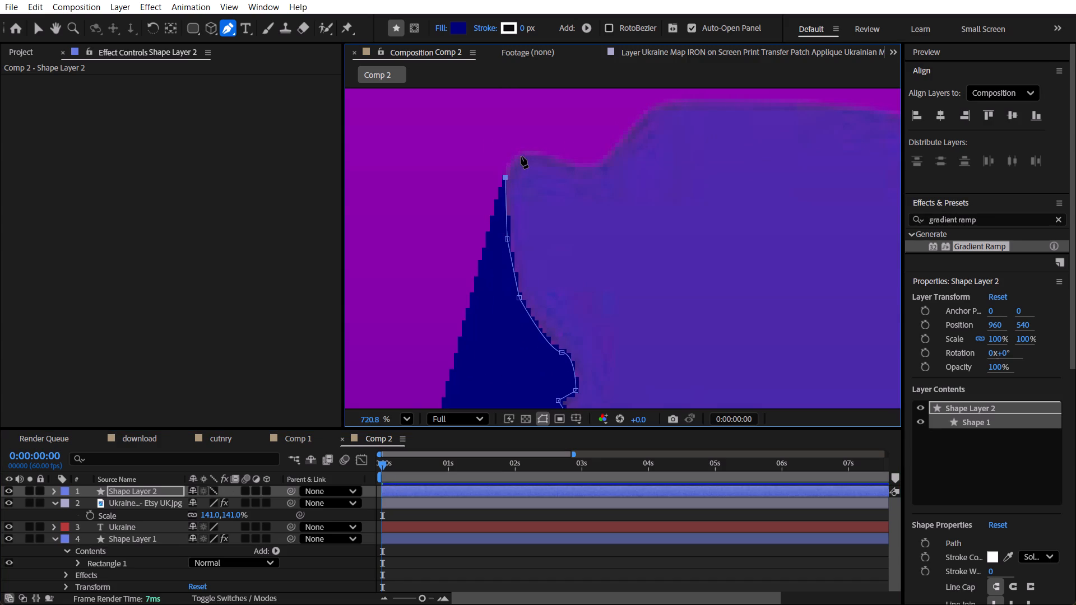
Trace the shallow dip and slope of the northwest lobe with corner points, using a slightly curved point along its flat crest.
click(551, 155)
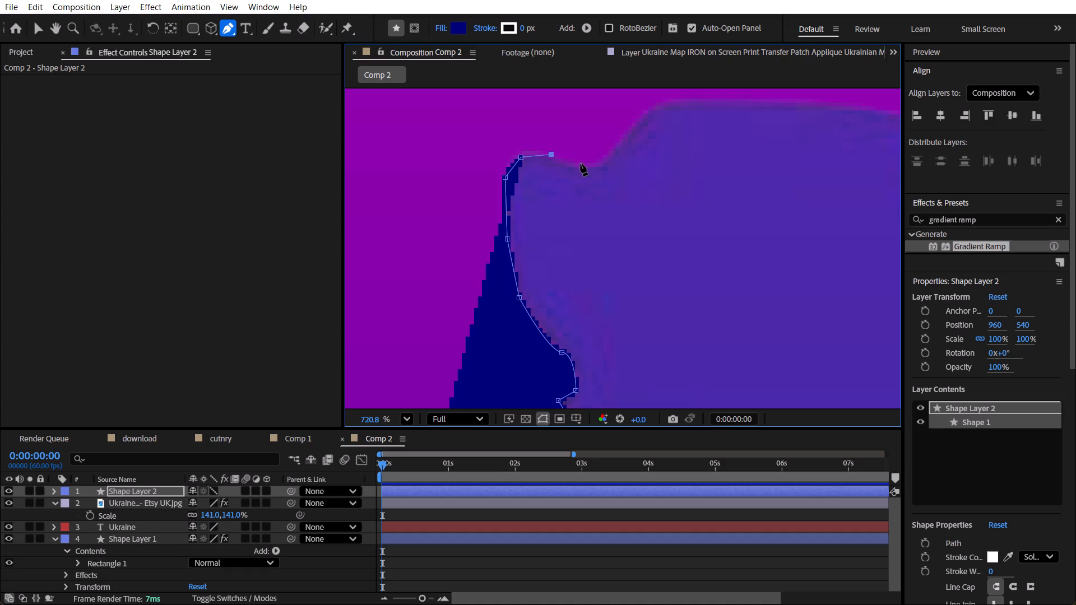
click(581, 165)
click(611, 157)
click(644, 115)
click(669, 104)
click(713, 104)
drag(815, 98, 826, 99)
click(875, 110)
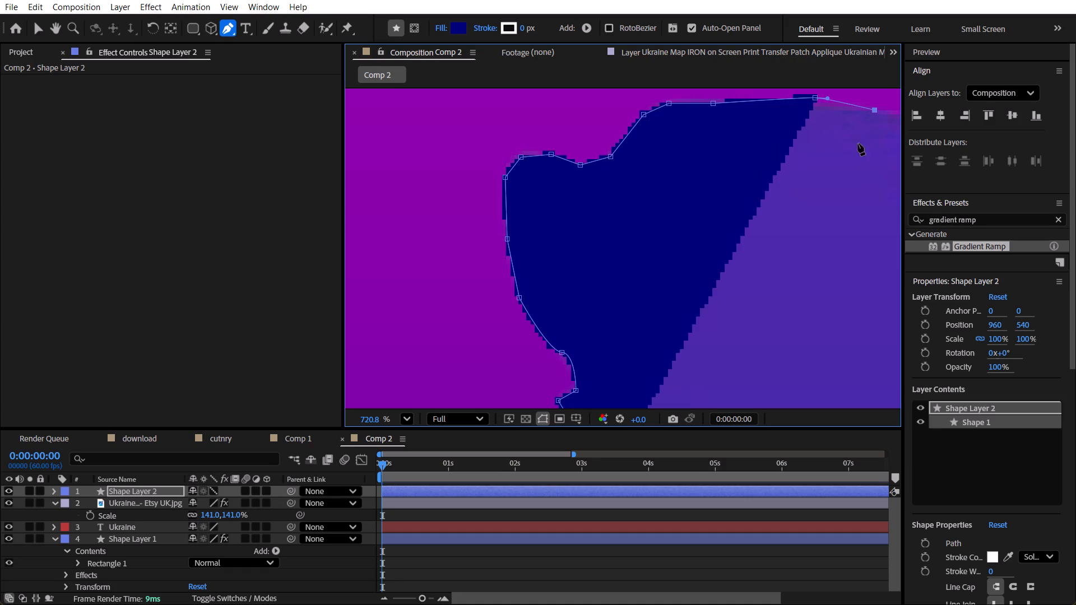
Continue the path east down the northern edge with corner points, ending in the dip just before the small bump.
scroll(791, 182, down, 5)
scroll(419, 224, down, 5)
scroll(516, 208, down, 3)
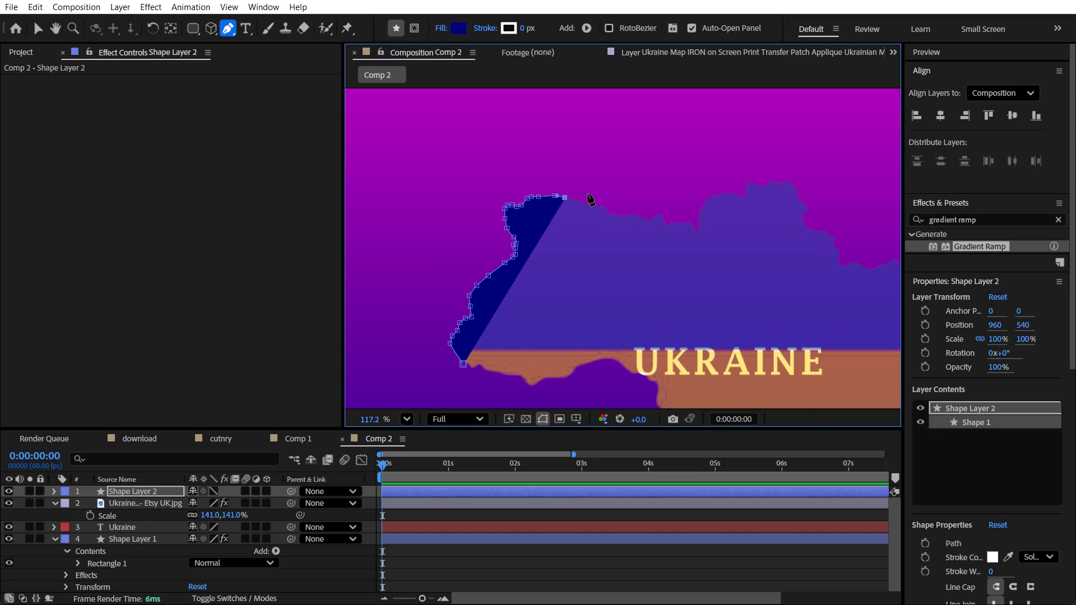
click(591, 206)
click(609, 206)
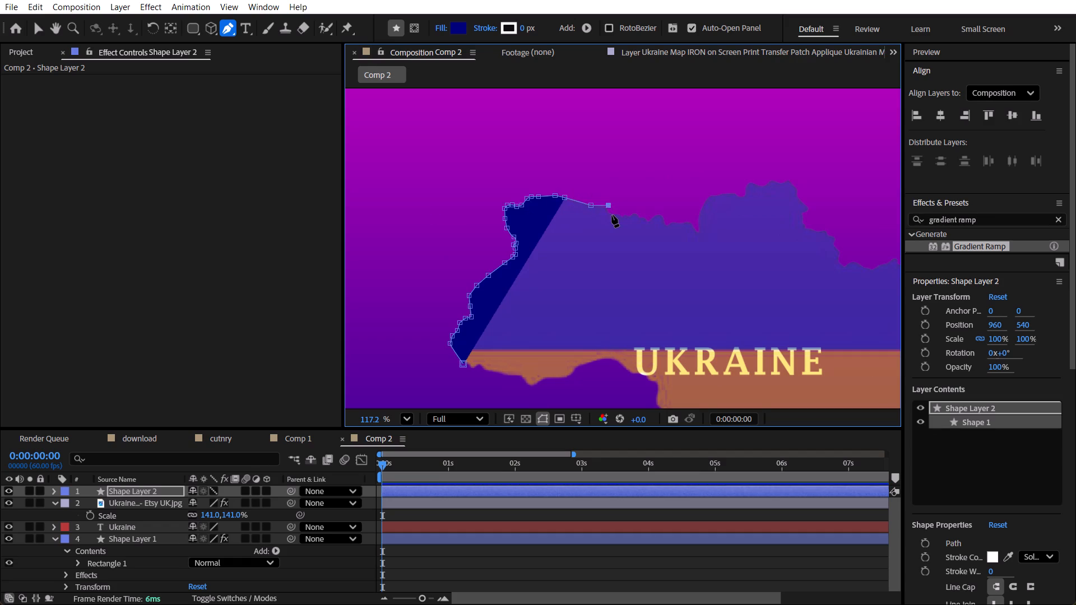
click(612, 215)
drag(615, 214, 622, 214)
click(624, 214)
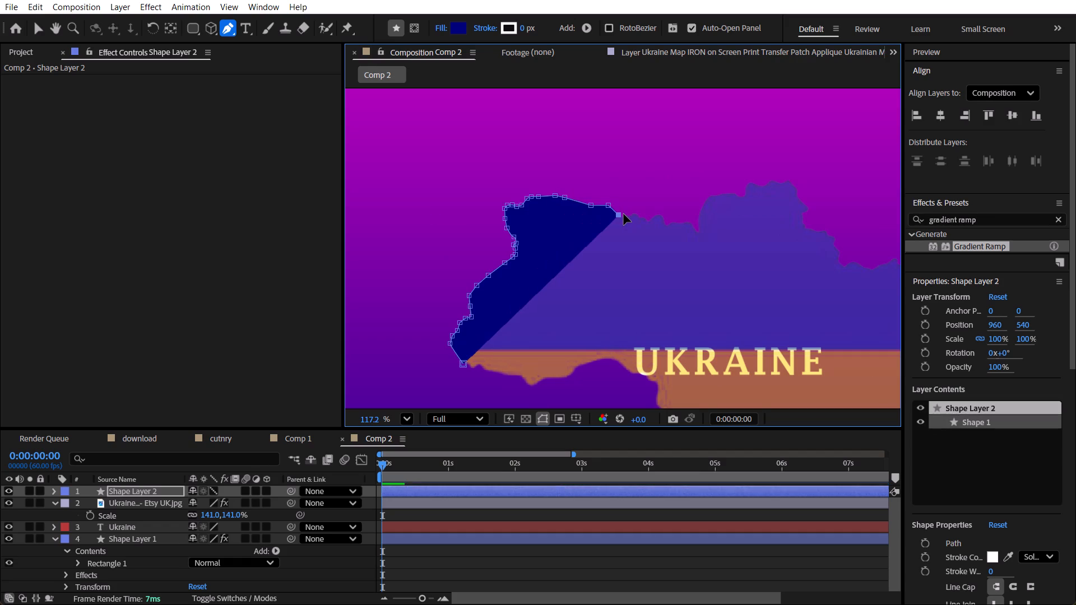
click(624, 216)
click(633, 216)
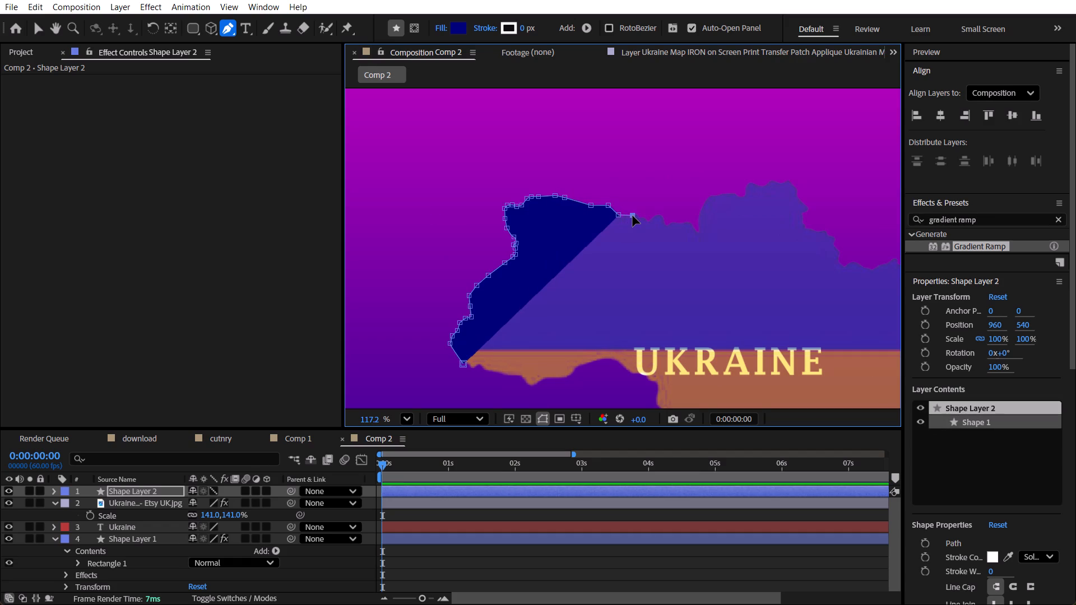
click(643, 217)
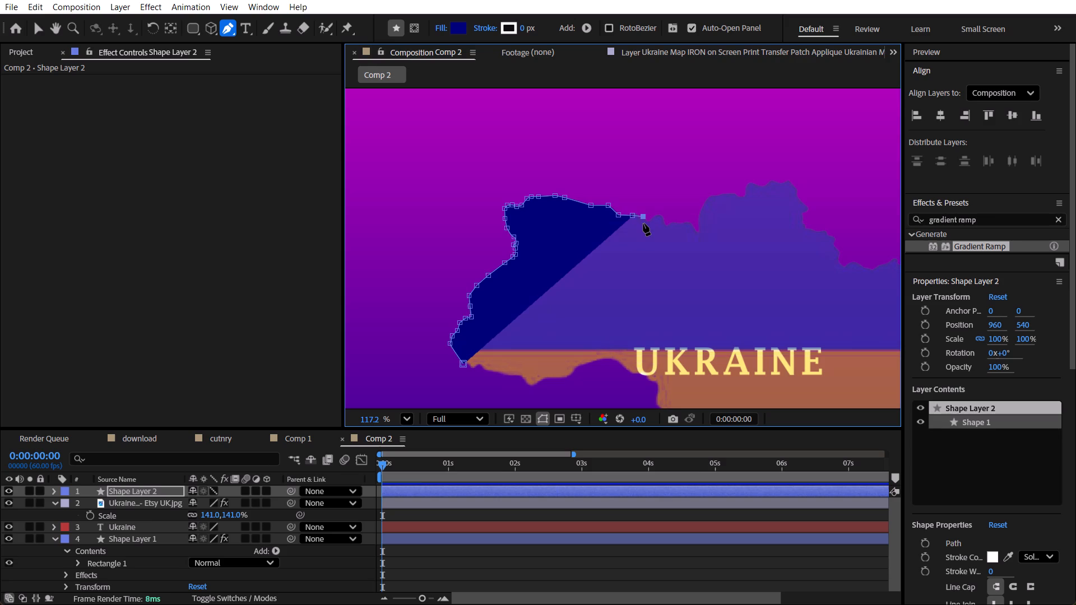
click(651, 221)
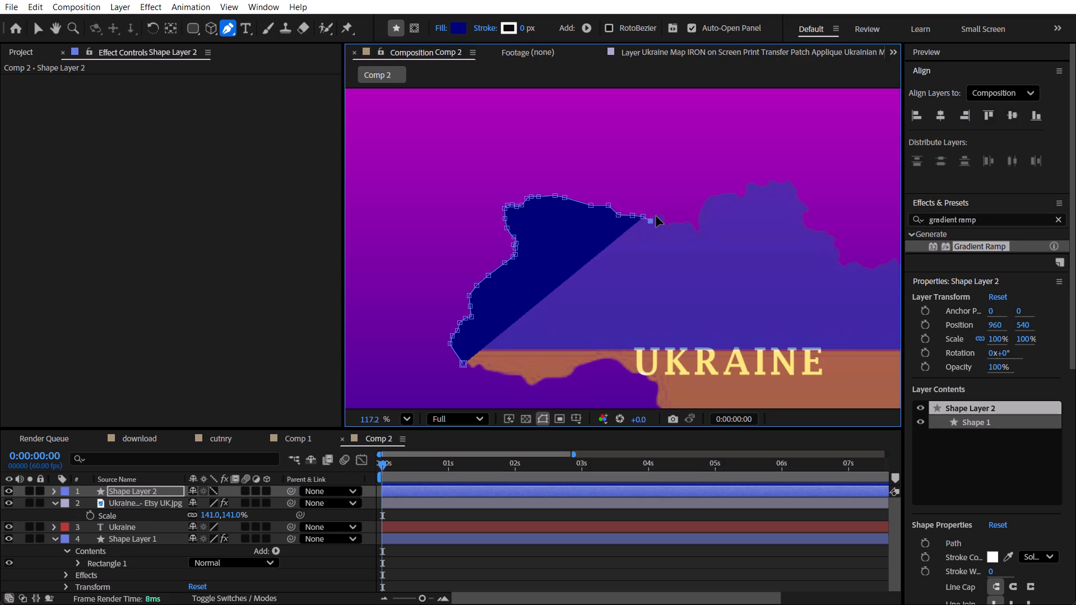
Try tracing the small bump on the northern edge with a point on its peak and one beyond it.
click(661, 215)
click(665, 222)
Examine the partial map trace without its path outline, with the composition fitted to the maximized viewer.
key(grave)
key(v)
click(391, 258)
click(434, 146)
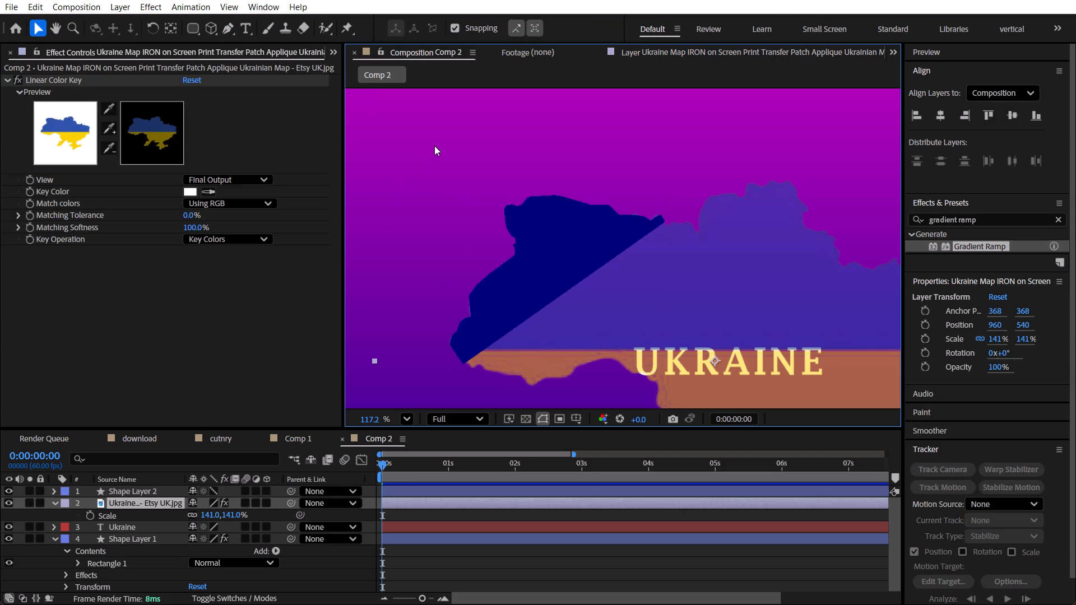
key(grave)
scroll(273, 248, down, 2)
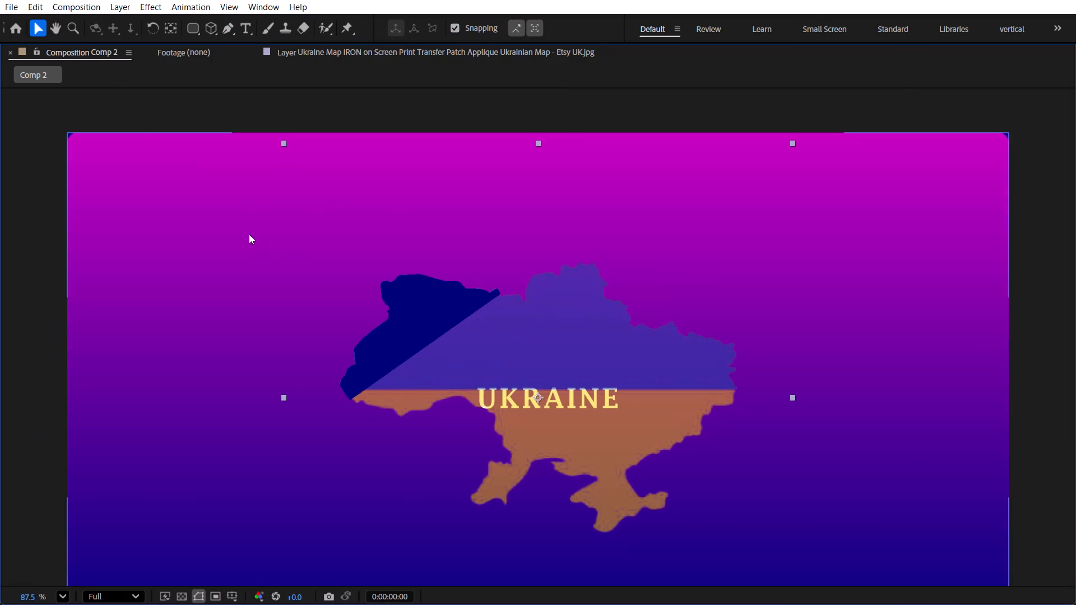
scroll(249, 234, down, 1)
click(65, 592)
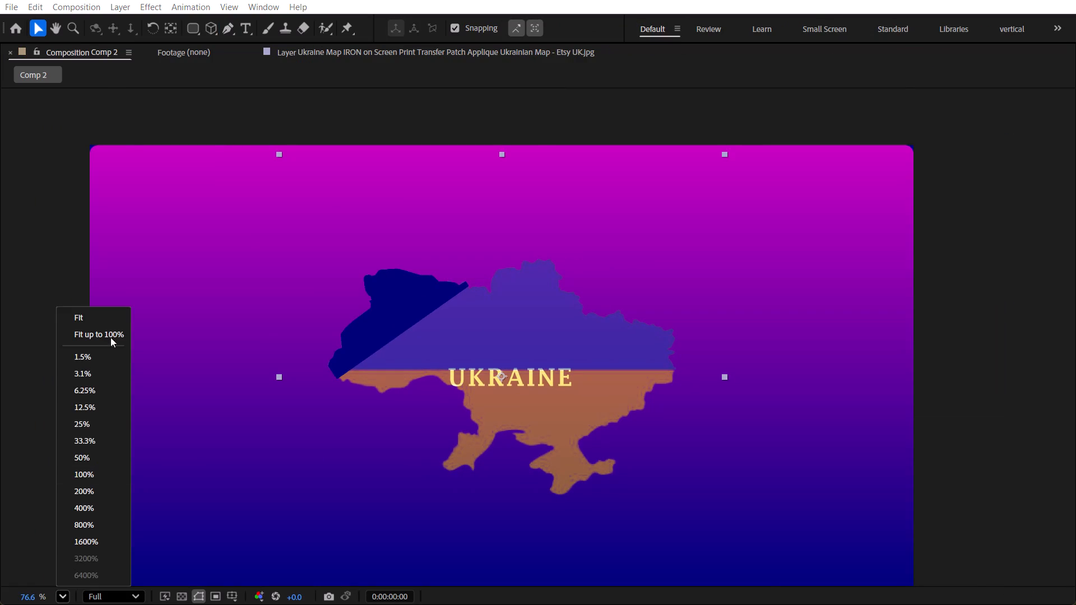
click(110, 319)
click(224, 29)
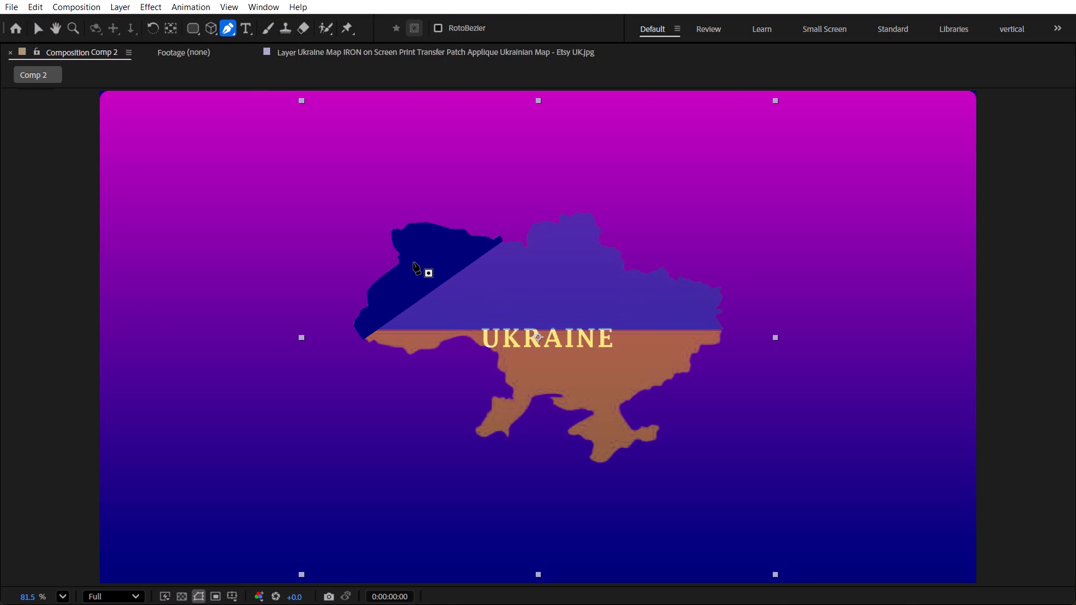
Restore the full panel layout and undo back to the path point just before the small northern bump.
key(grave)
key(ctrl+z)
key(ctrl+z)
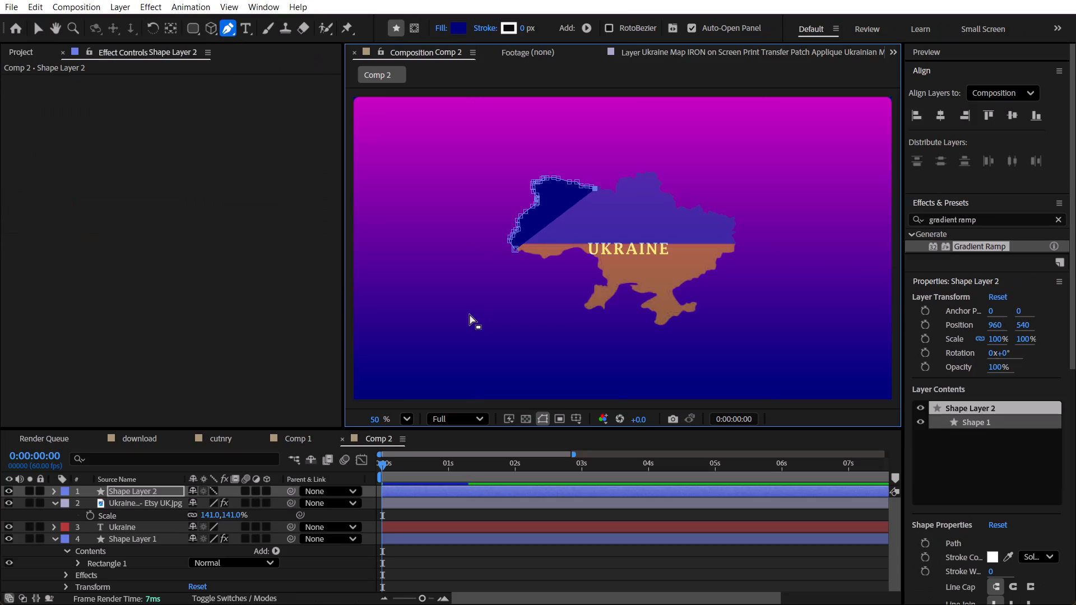
Trace the small bump and the flat stretch beyond it with corner points, down into the notch beside the large northern lobe.
scroll(605, 186, up, 9)
click(587, 187)
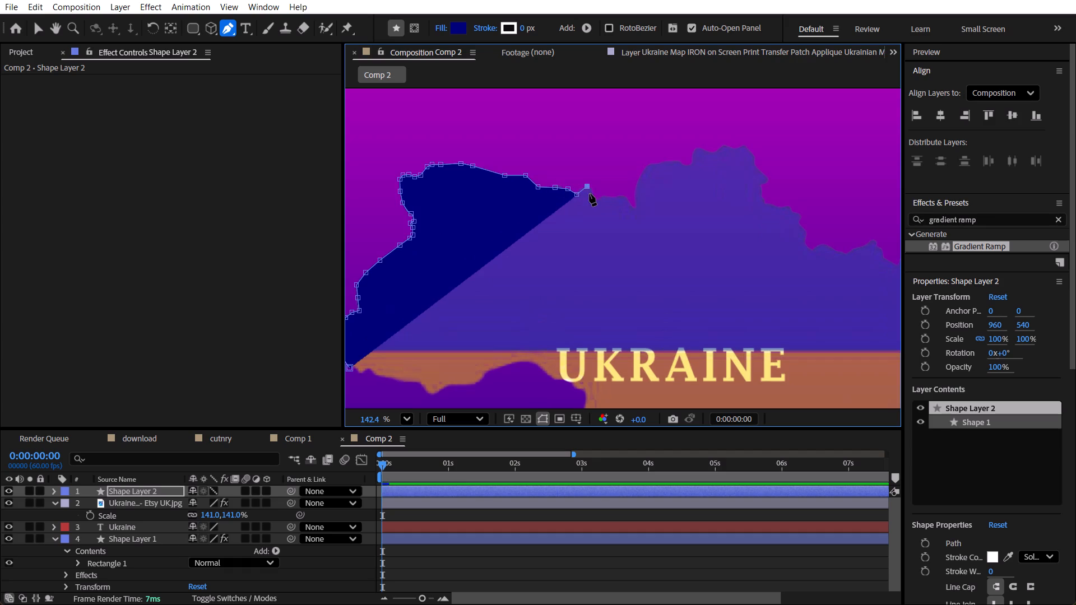
click(596, 199)
click(609, 196)
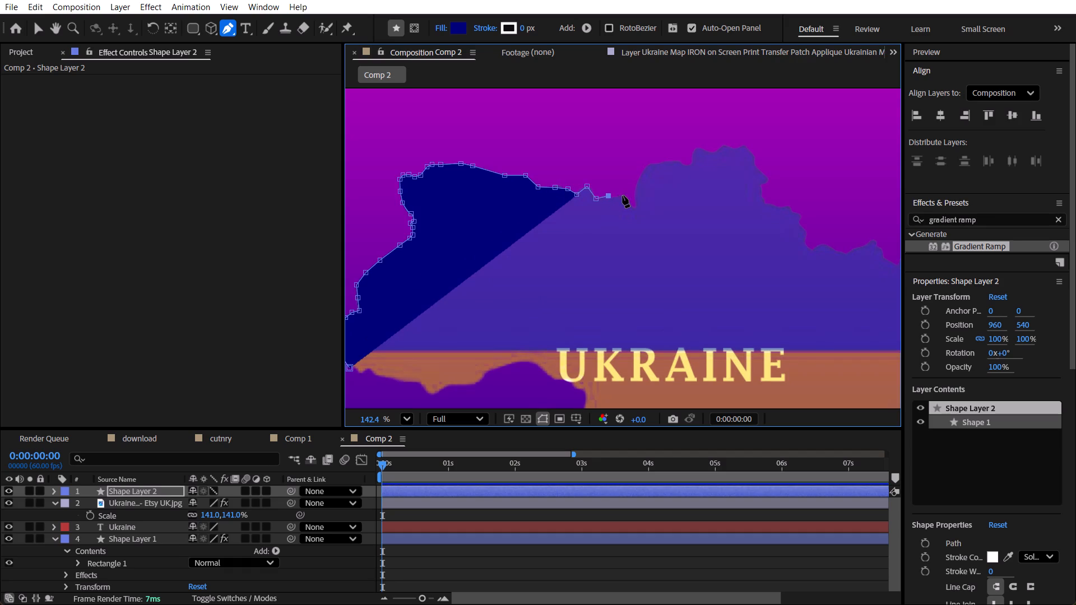
click(623, 196)
click(632, 206)
Trace the large northern lobe's west side with a curved point at its shoulder, and continue over its uneven crest with corner points.
click(637, 191)
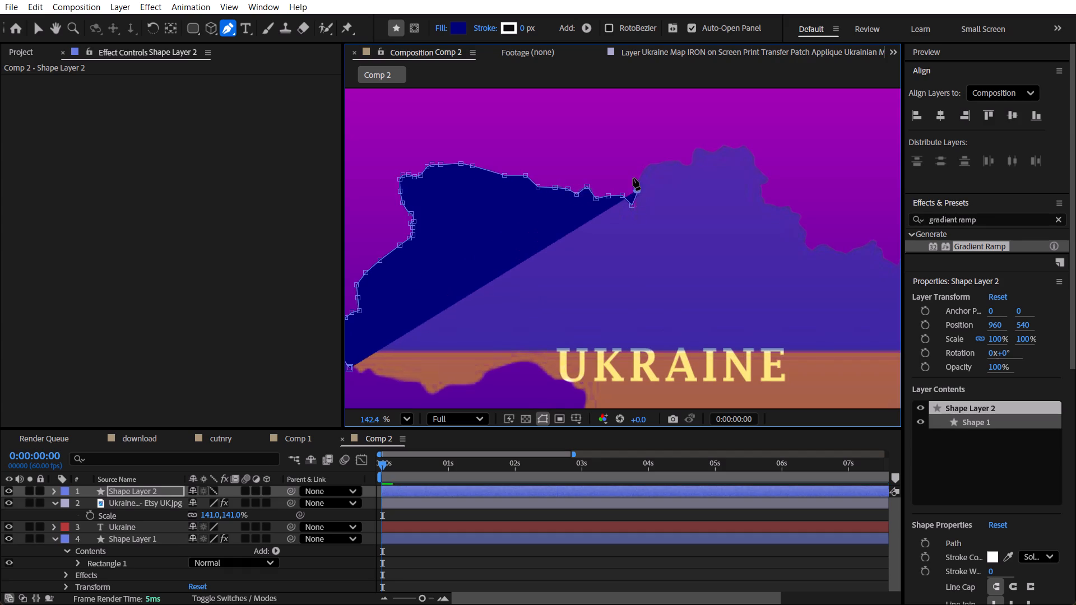
drag(641, 171, 645, 165)
click(660, 160)
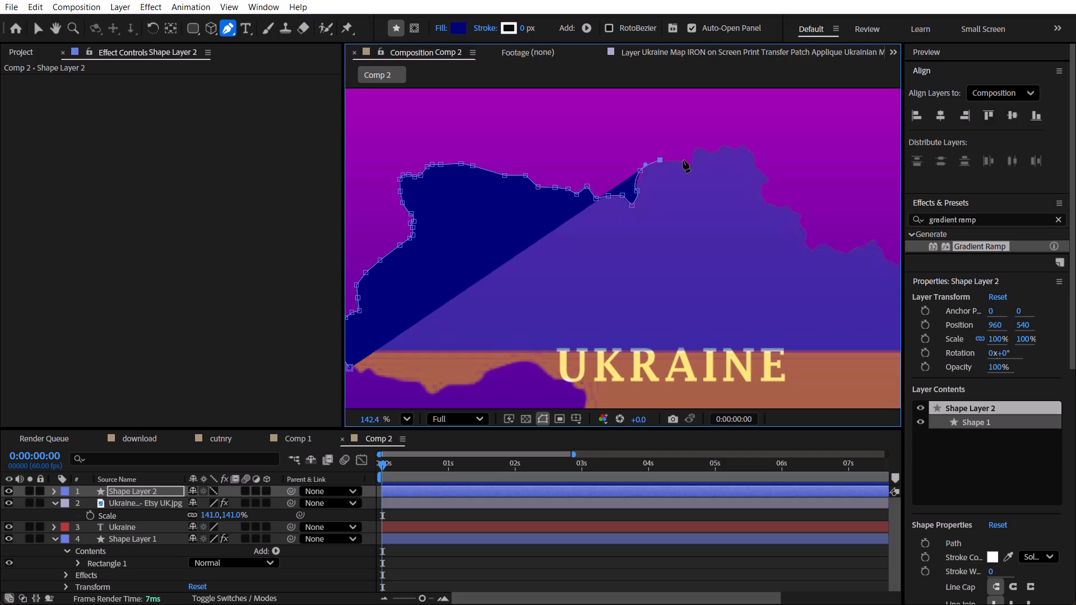
click(683, 161)
click(692, 169)
click(693, 156)
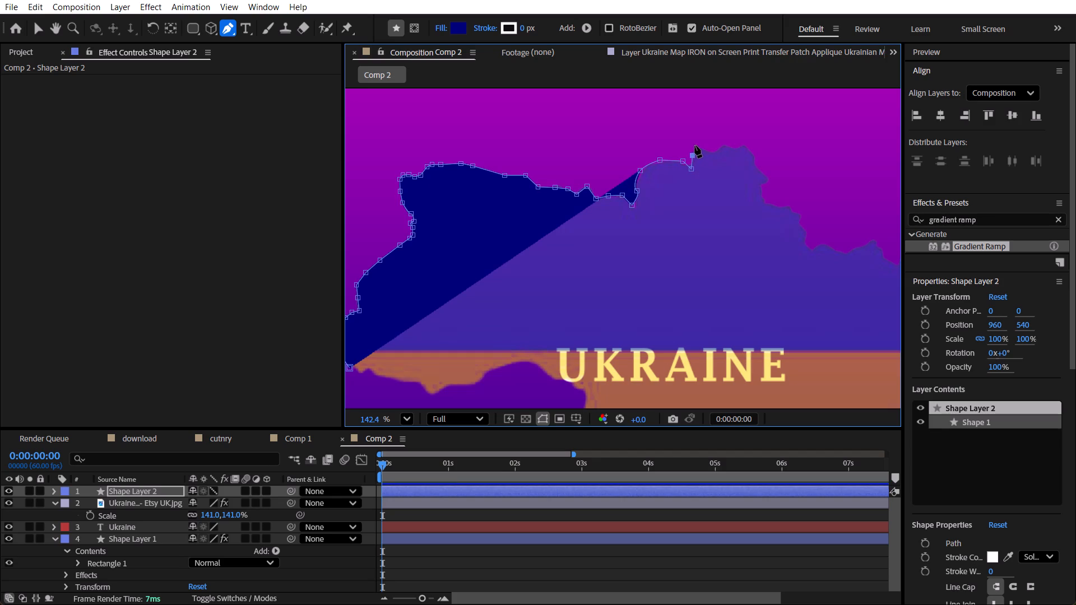
click(702, 146)
click(709, 151)
click(716, 151)
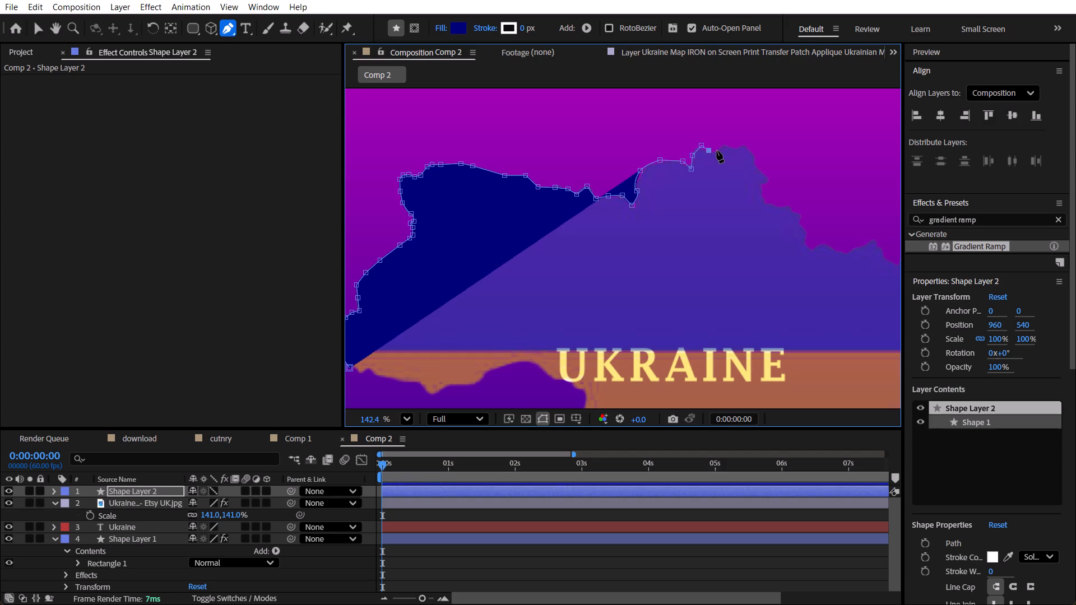
click(722, 146)
click(732, 143)
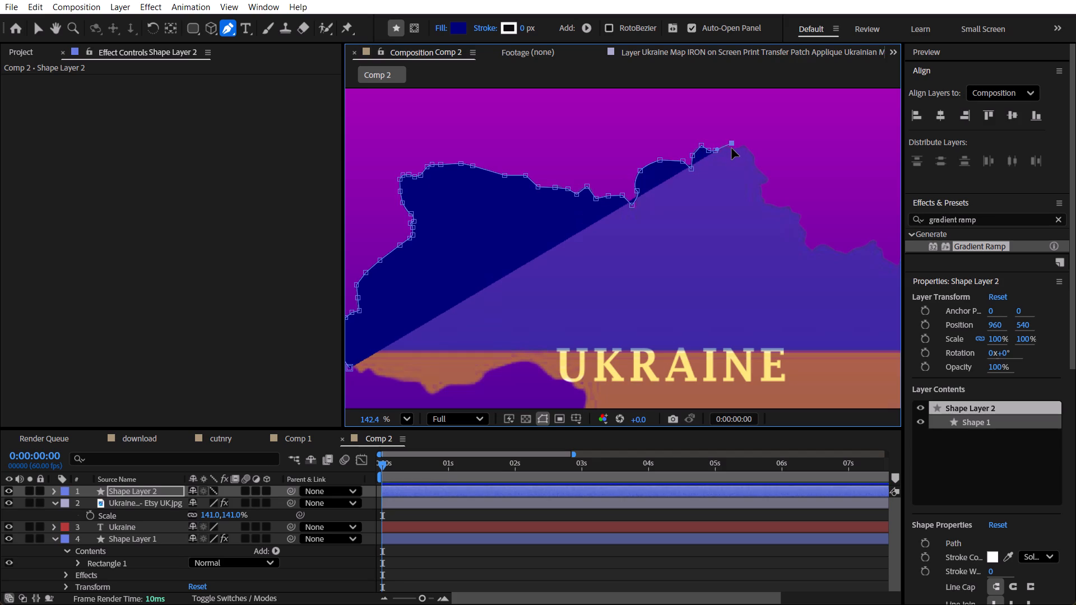
click(732, 148)
click(736, 149)
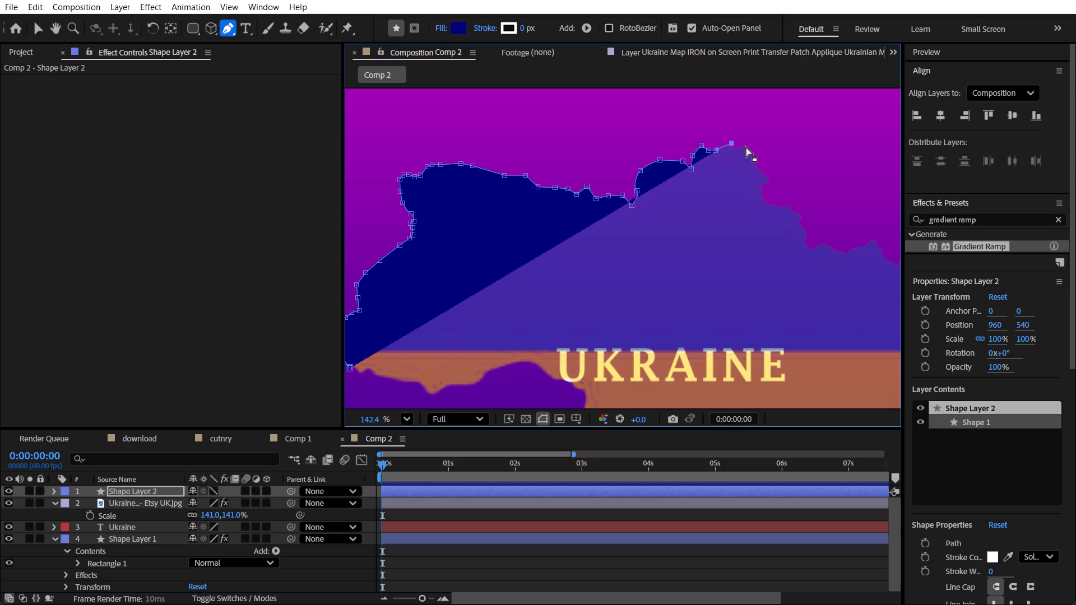
click(746, 147)
Trace down the northern lobe's jagged east side with corner points, and continue east along the short ledge below it.
click(755, 156)
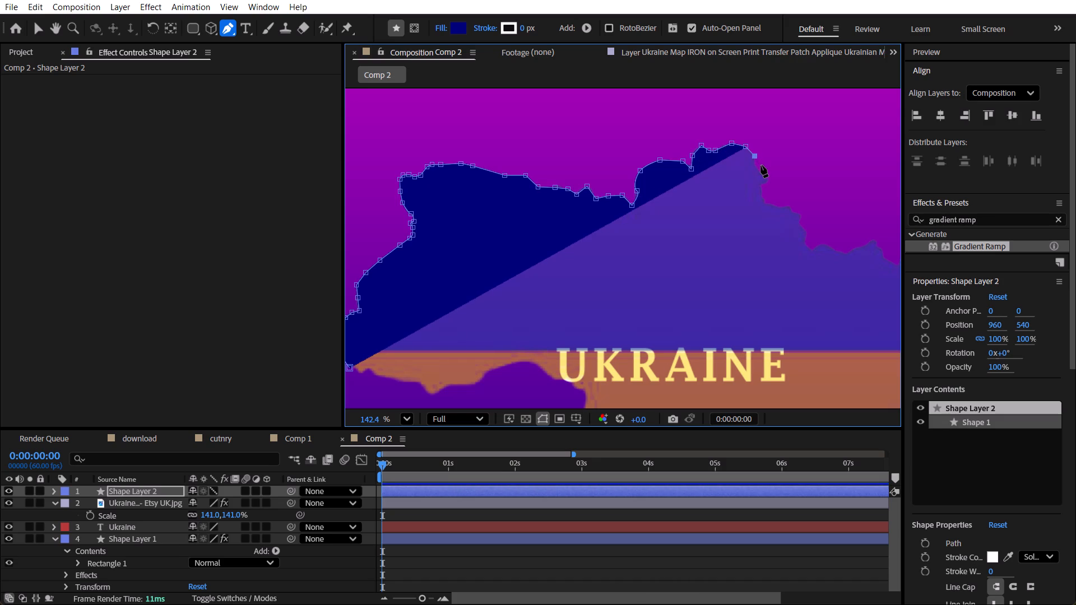
click(755, 165)
click(766, 175)
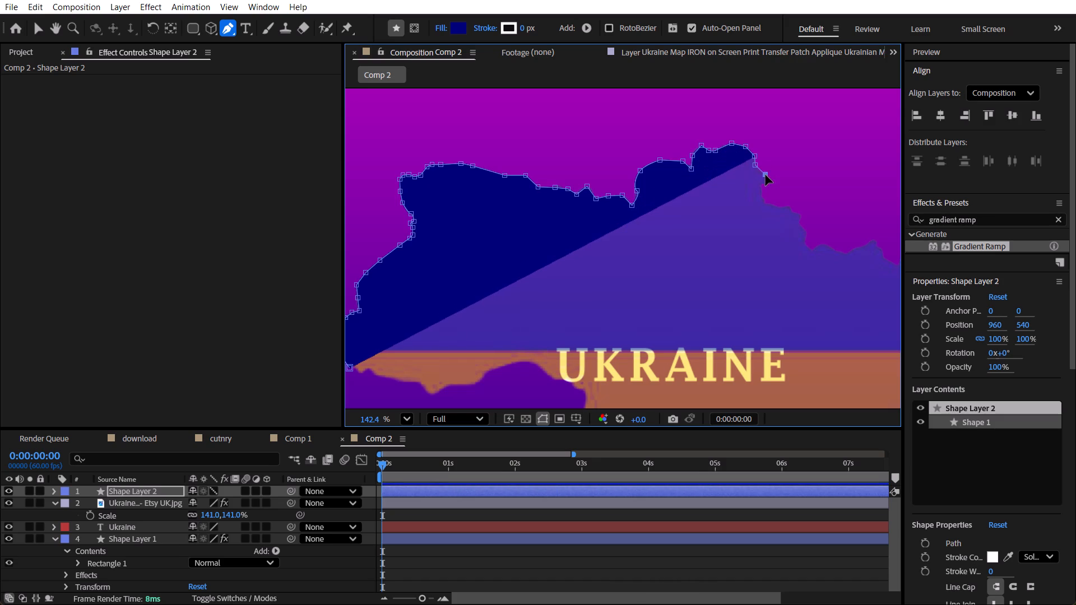
click(771, 183)
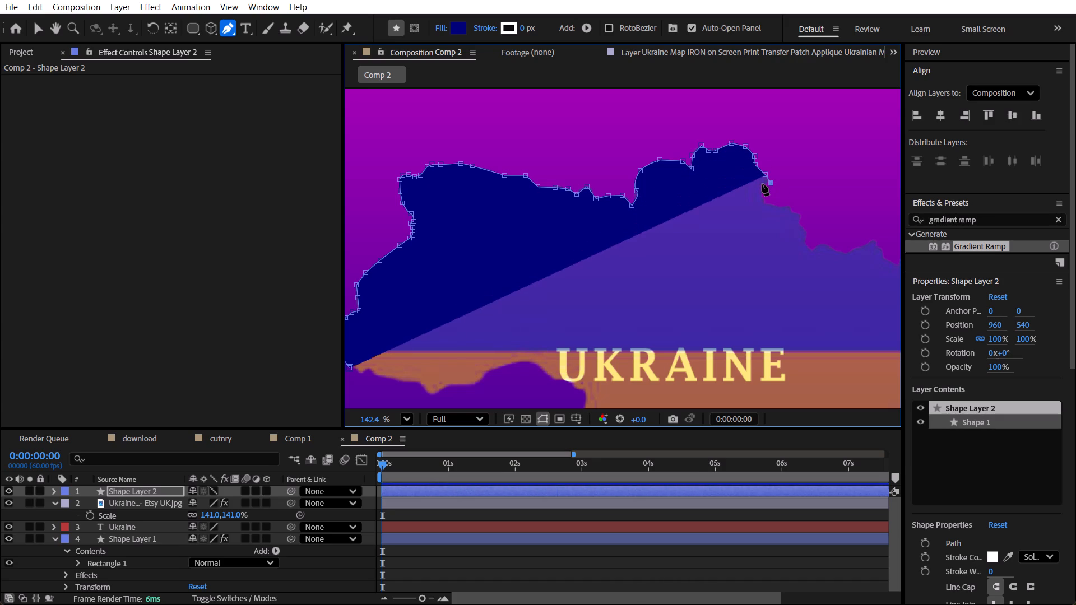
click(762, 190)
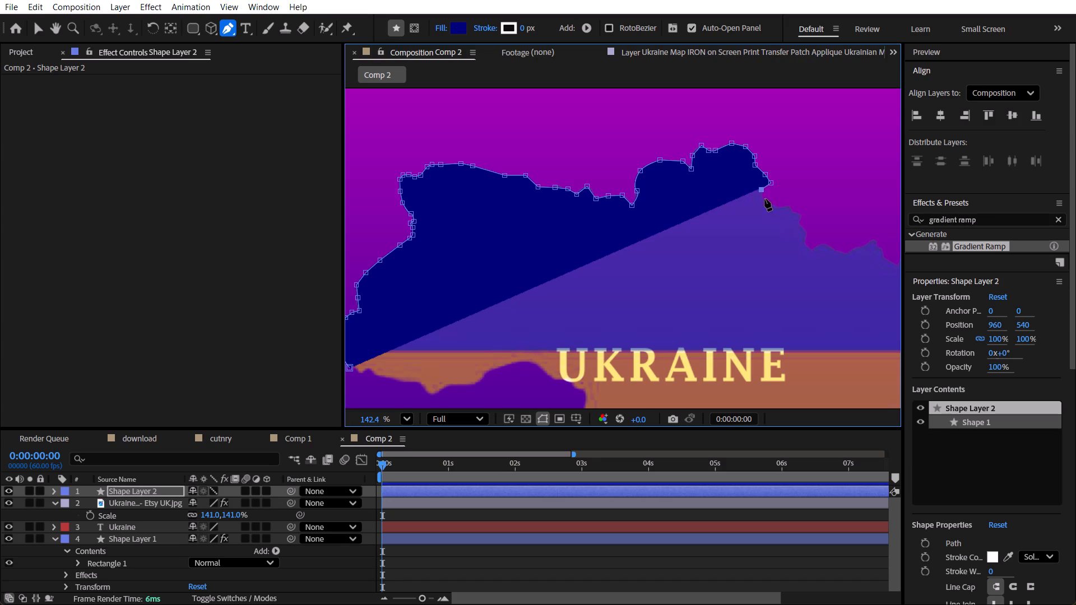
click(765, 199)
click(773, 203)
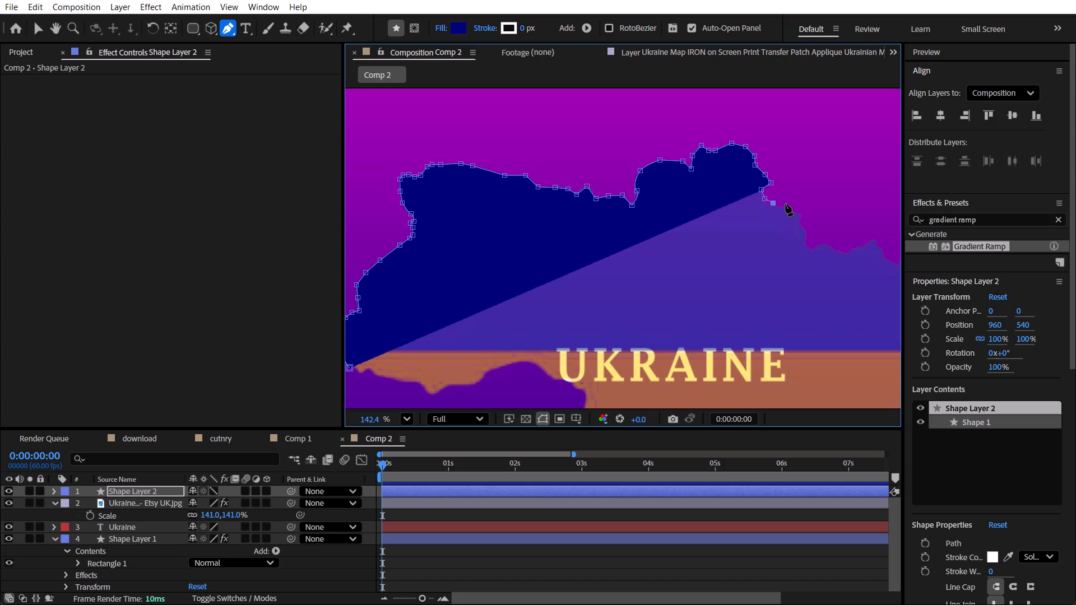
click(786, 206)
click(796, 208)
Continue the map outline with corner points past the ledge's small notch and down the steep, jagged edge to the low point below.
scroll(805, 234, up, 13)
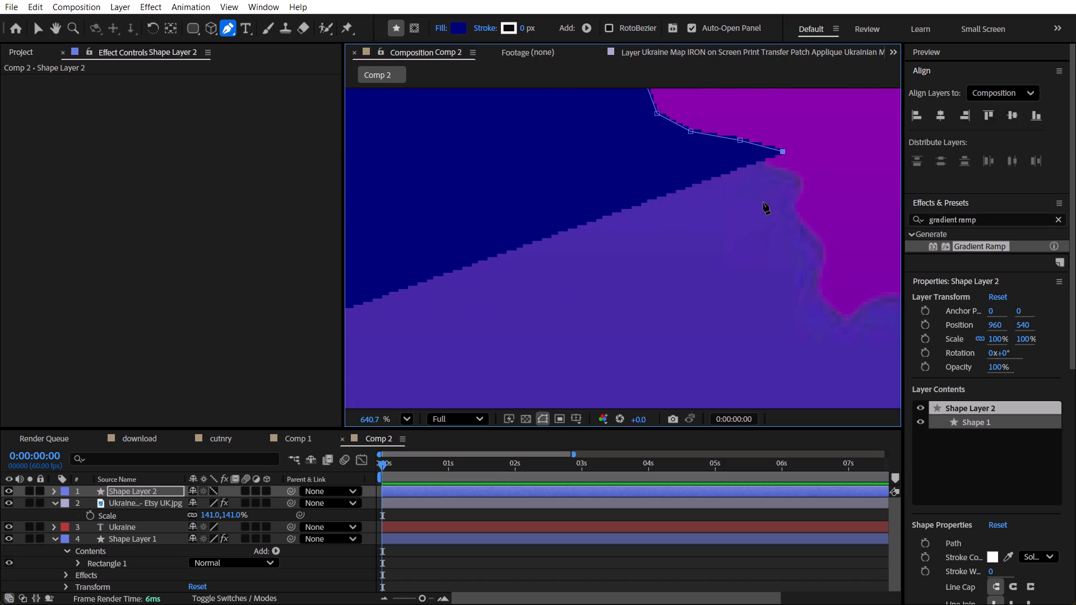
scroll(745, 204, down, 4)
key(h)
key(h)
key(h)
key(h)
key(h)
key(h)
key(h)
key(h)
key(h)
key(h)
key(h)
key(h)
key(h)
key(h)
key(h)
key(h)
key(h)
key(h)
key(h)
key(h)
drag(799, 196, 615, 190)
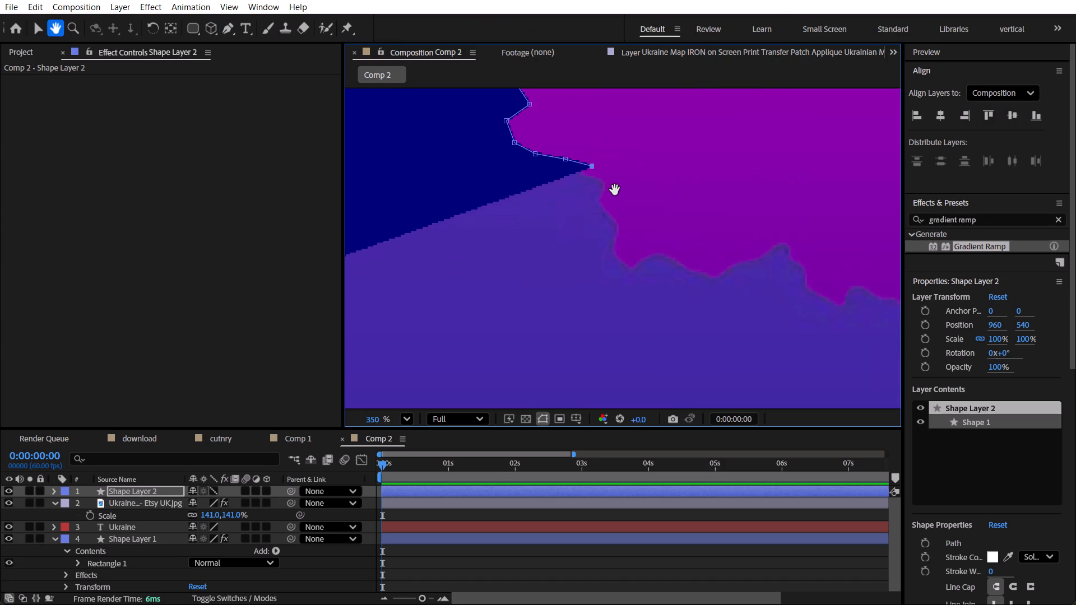
drag(615, 190, 572, 205)
scroll(558, 205, up, 2)
click(510, 187)
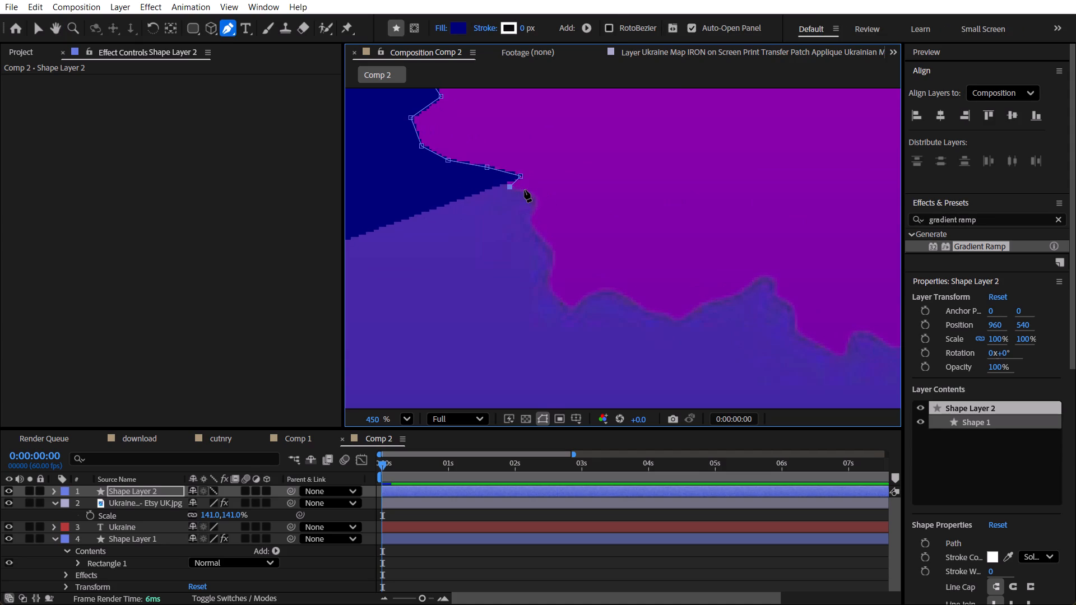
click(527, 192)
click(539, 201)
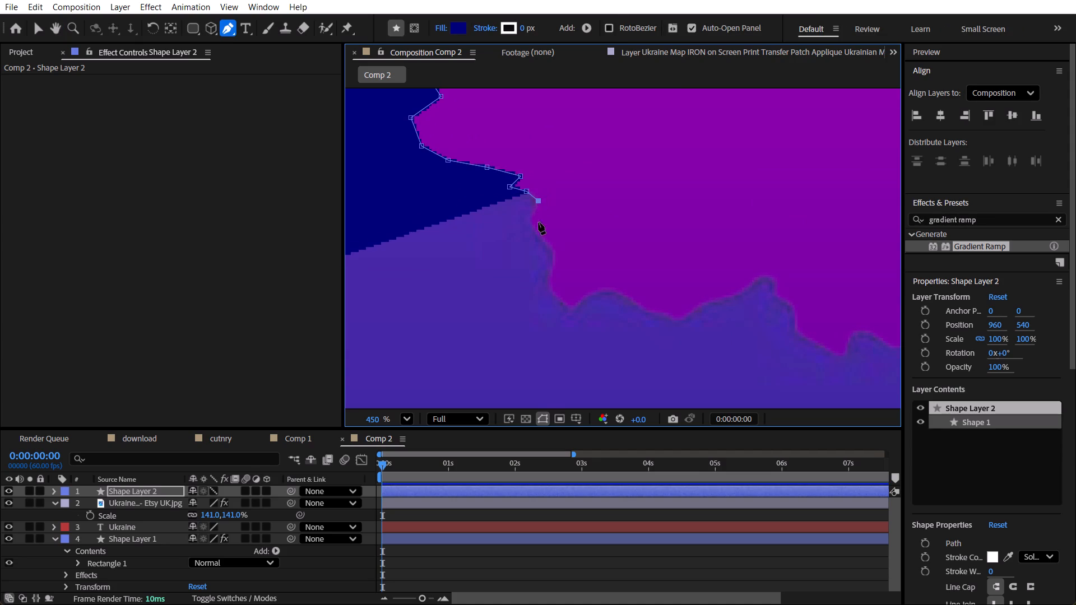
click(531, 228)
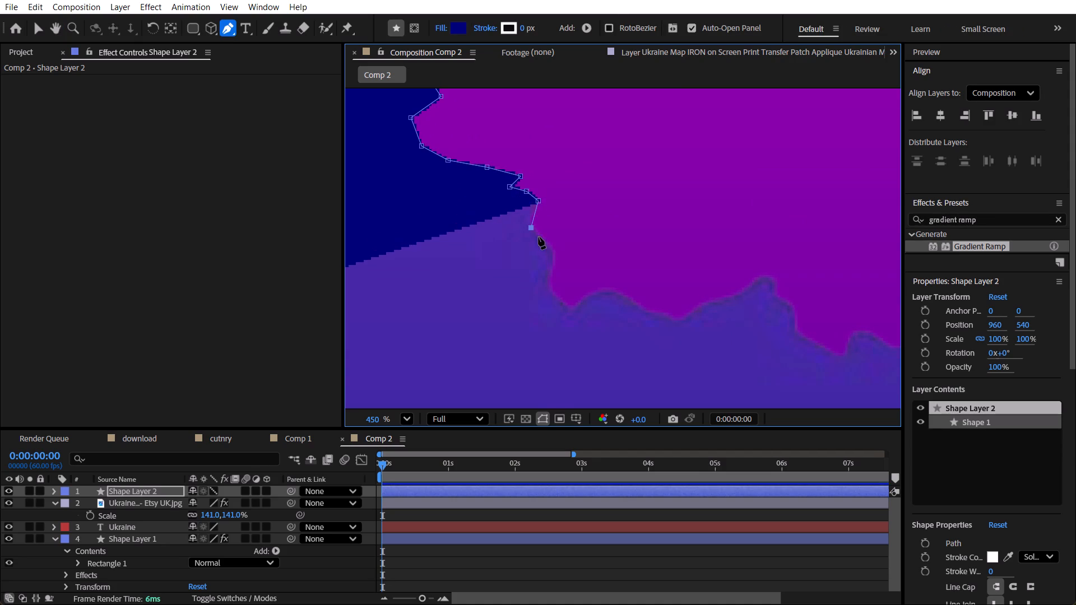
click(552, 248)
click(550, 283)
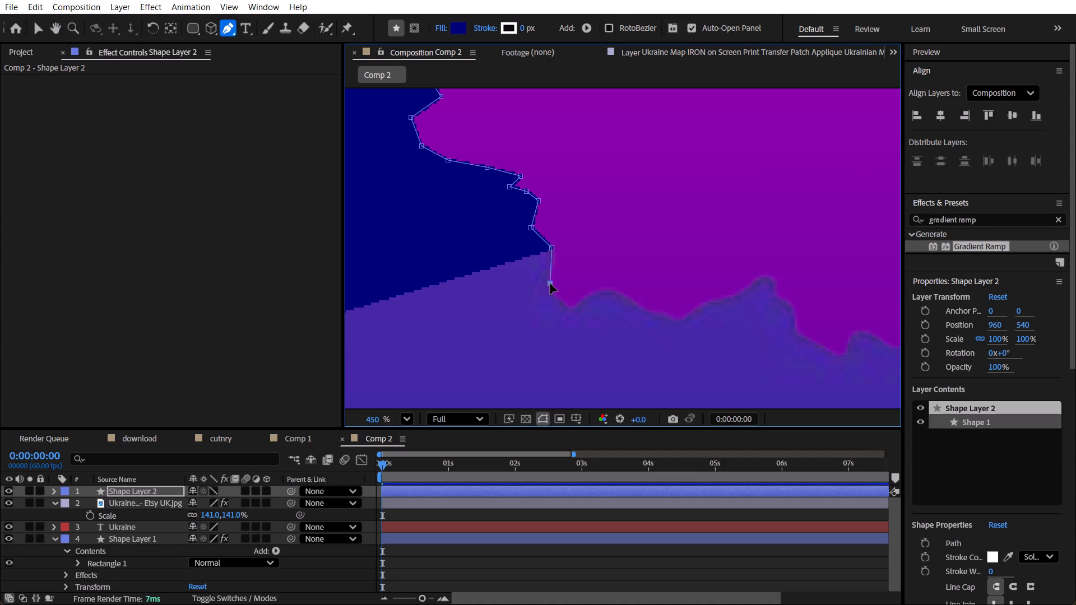
click(558, 300)
click(573, 313)
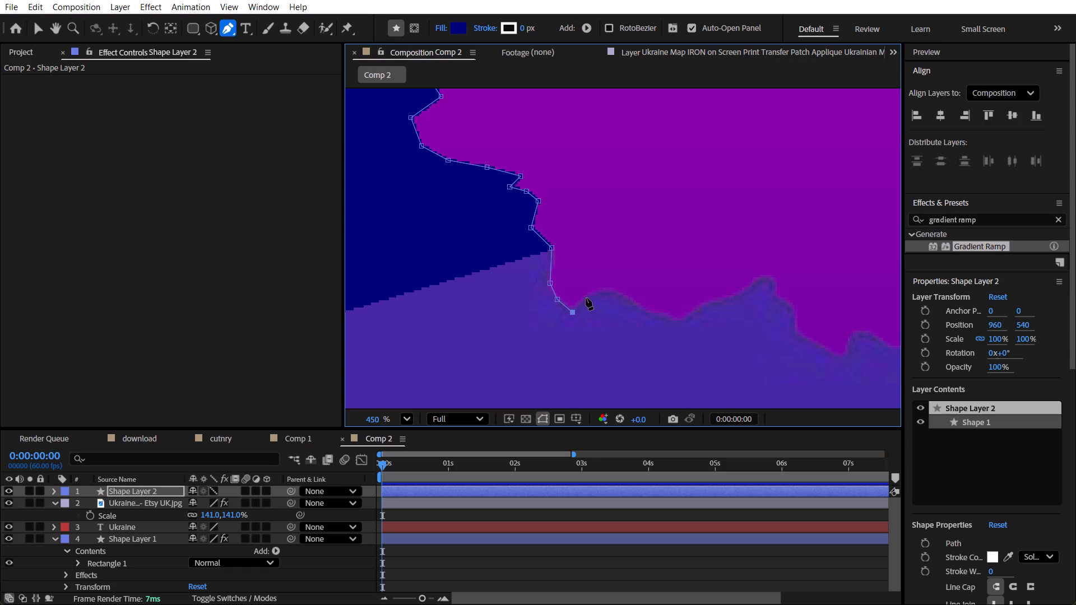
Trace over the low mound and shallow dip, up the pointed peak, and down its stepped east side into the next notch.
click(587, 298)
click(607, 290)
click(628, 301)
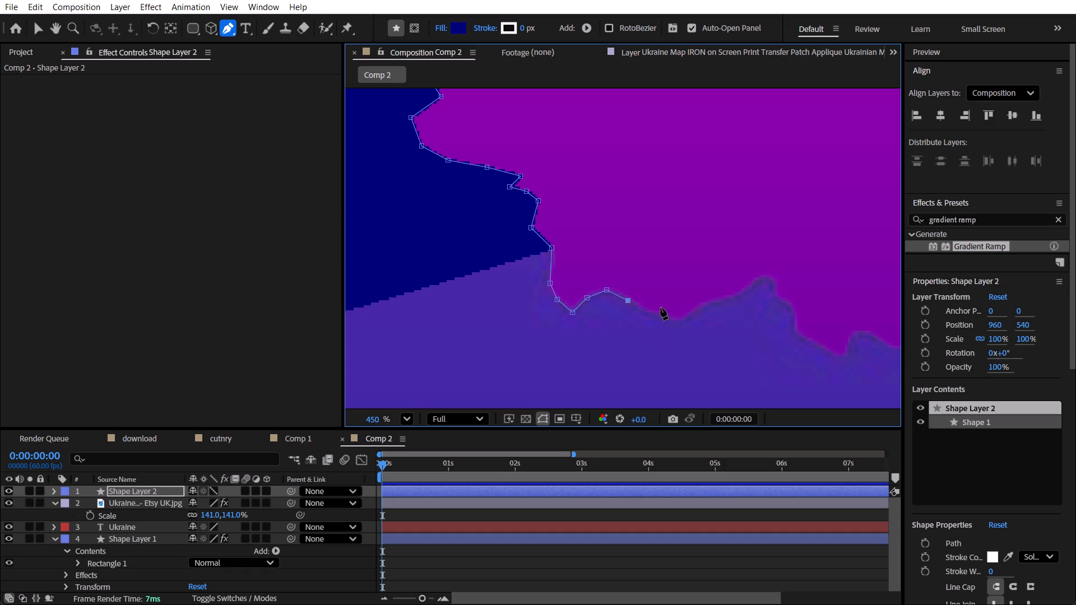
click(662, 317)
click(705, 308)
click(736, 296)
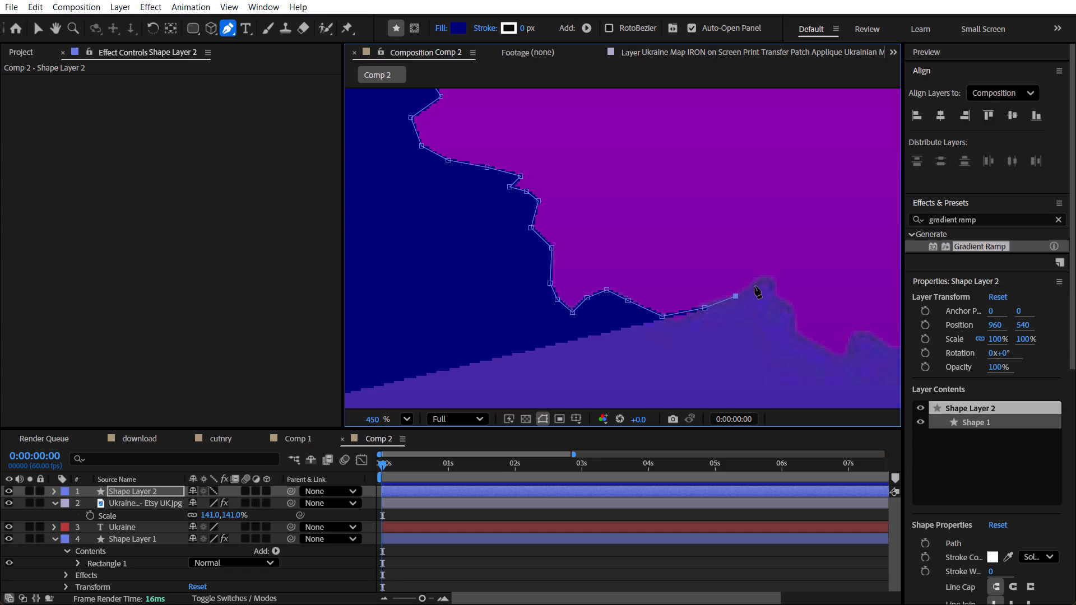
click(759, 280)
click(776, 282)
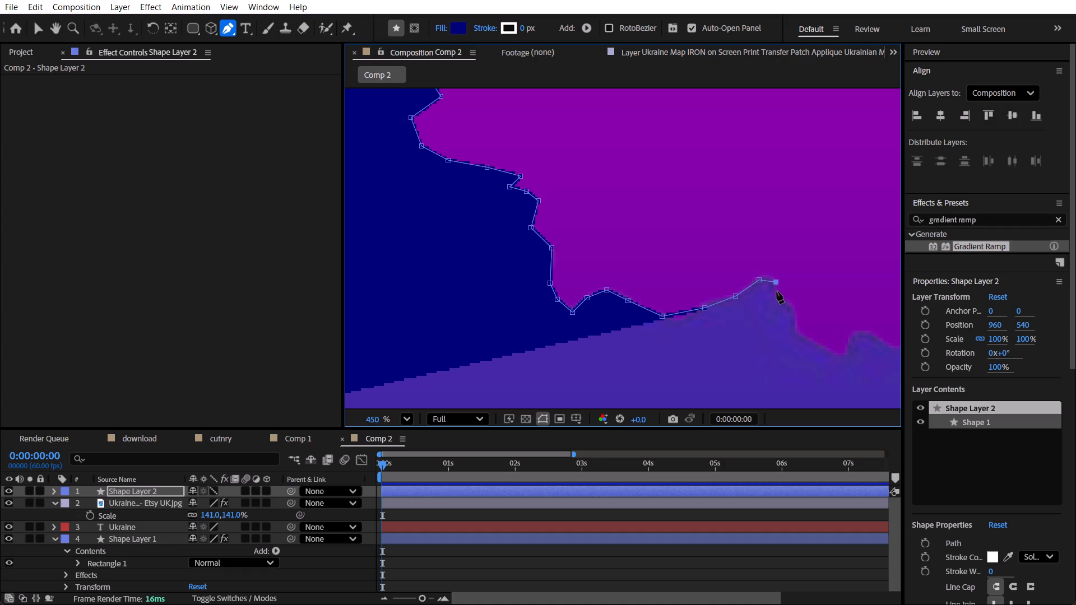
click(777, 295)
click(792, 306)
click(794, 332)
click(847, 357)
Trace the small rounded bump east of the notch, the short stepped ledge beyond it, and the next little peak with corner points.
key(h)
key(h)
key(h)
key(h)
key(h)
key(h)
key(h)
key(h)
key(h)
key(h)
key(h)
key(h)
key(h)
key(h)
key(h)
key(h)
key(h)
key(h)
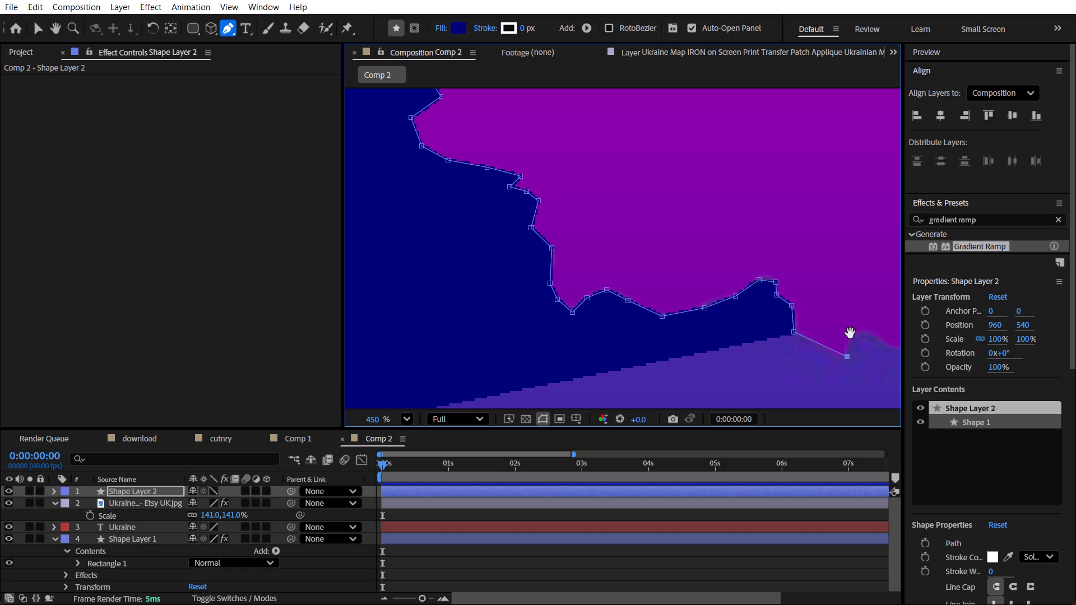
drag(850, 333, 495, 285)
click(502, 287)
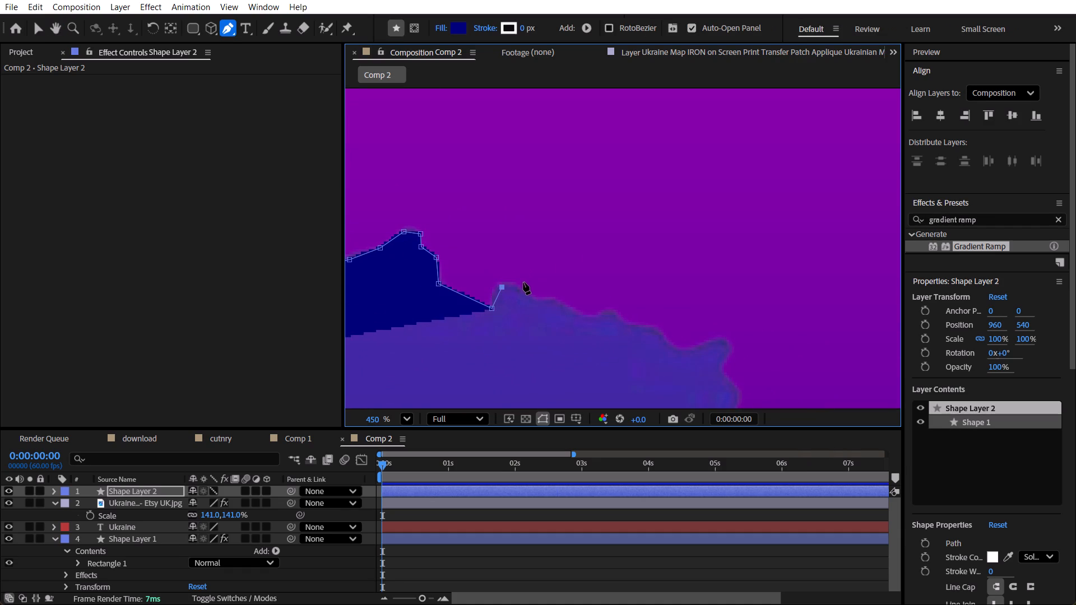
click(519, 286)
click(531, 299)
click(563, 299)
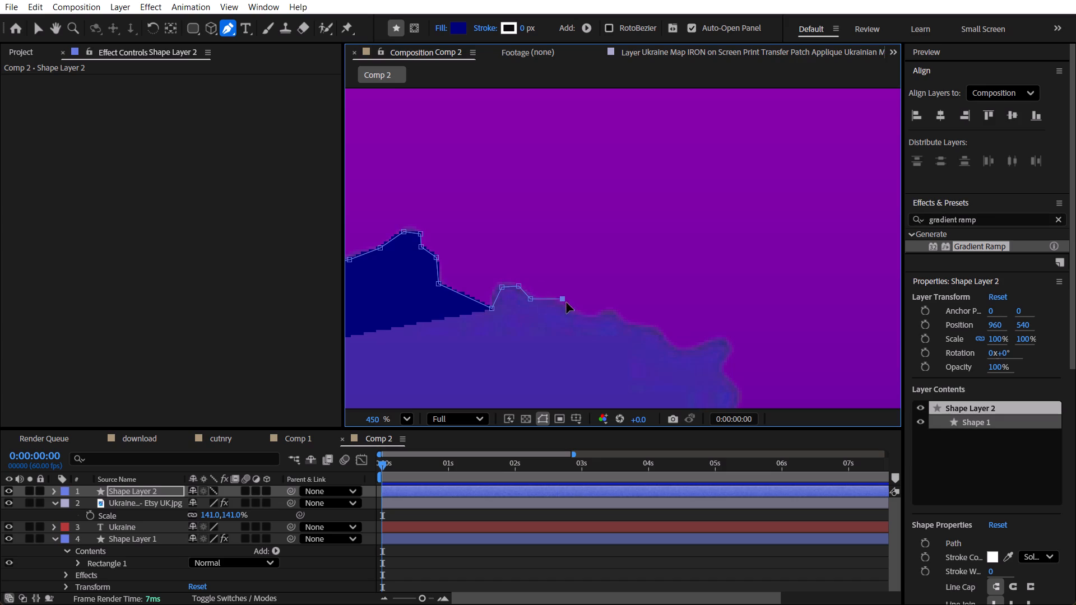
click(570, 311)
click(597, 315)
click(607, 306)
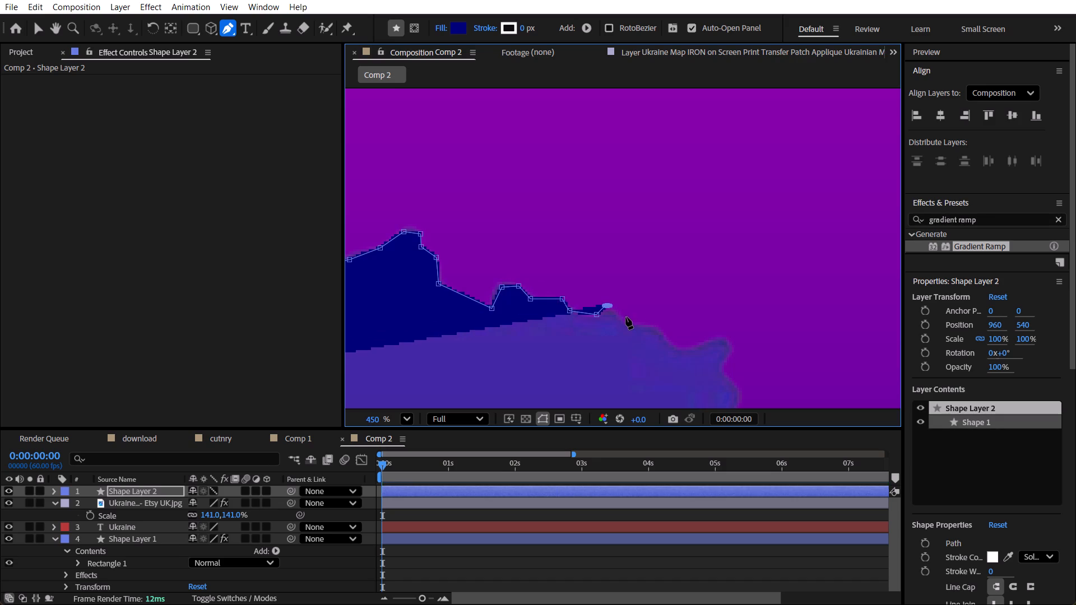
Trace down the northeastern slope, out around the pointed corner spur, and back through the small indentation beneath it.
click(626, 317)
click(647, 327)
click(662, 335)
click(676, 347)
click(703, 345)
click(727, 337)
click(735, 352)
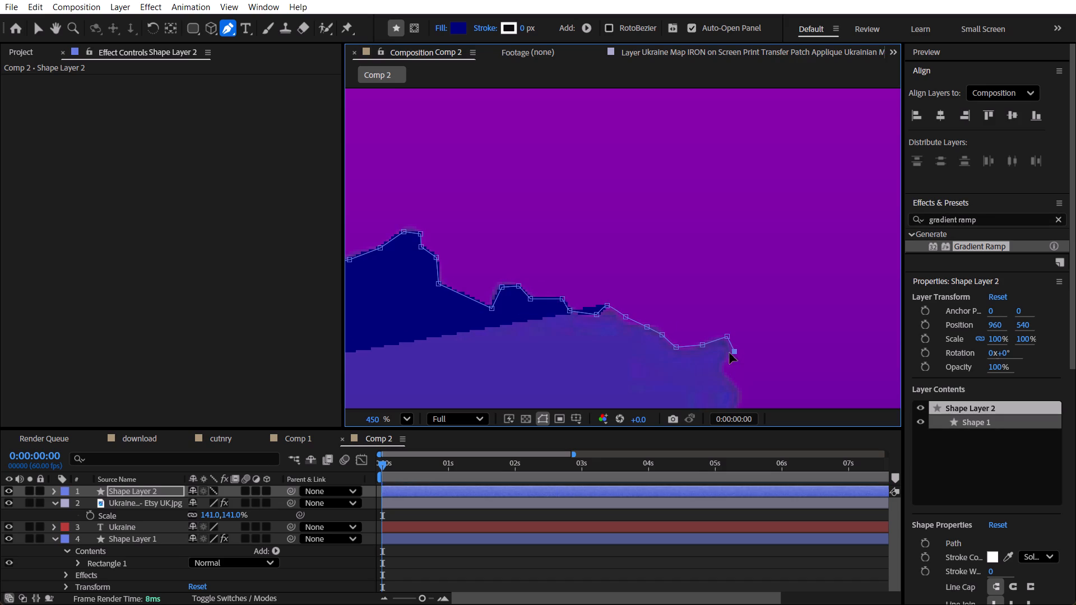
click(722, 361)
click(725, 376)
click(738, 387)
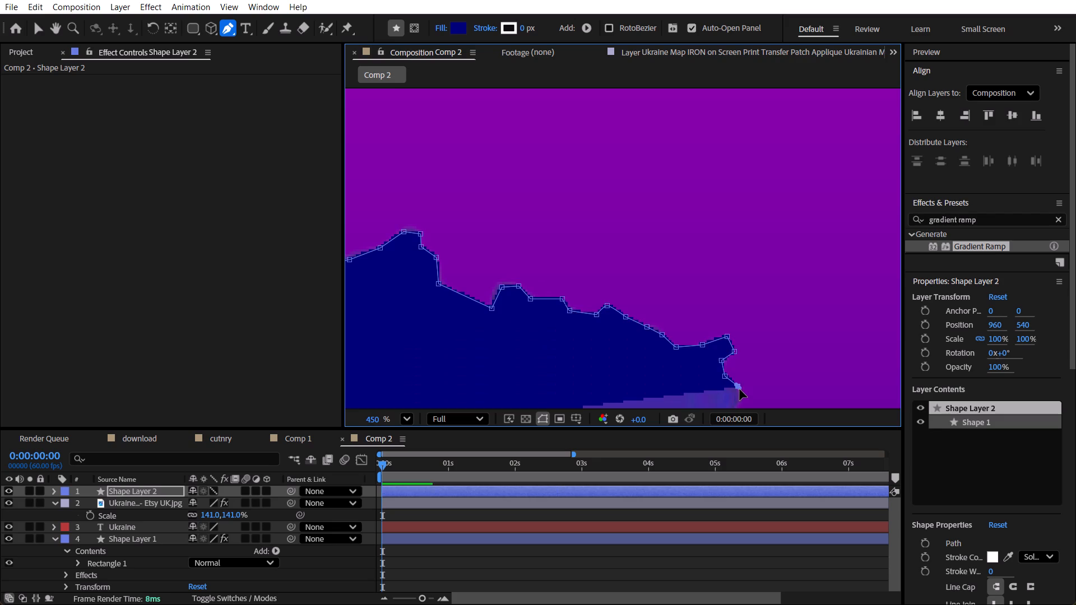
Trace the map's east edge with corner points, around the narrow protruding spur and down to the eastern tip near the blue-yellow boundary.
scroll(630, 265, down, 5)
key(h)
key(h)
key(h)
key(h)
key(h)
key(h)
key(h)
key(h)
key(h)
key(h)
key(h)
key(h)
key(h)
key(h)
key(h)
key(h)
key(h)
key(h)
key(h)
drag(705, 352, 696, 234)
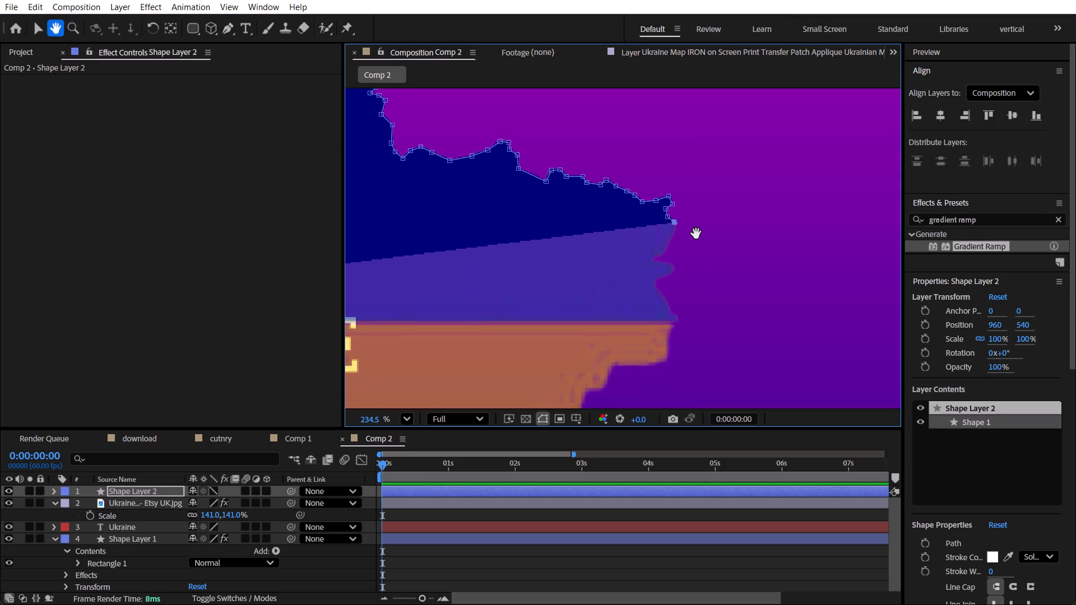
drag(696, 234, 698, 203)
click(674, 191)
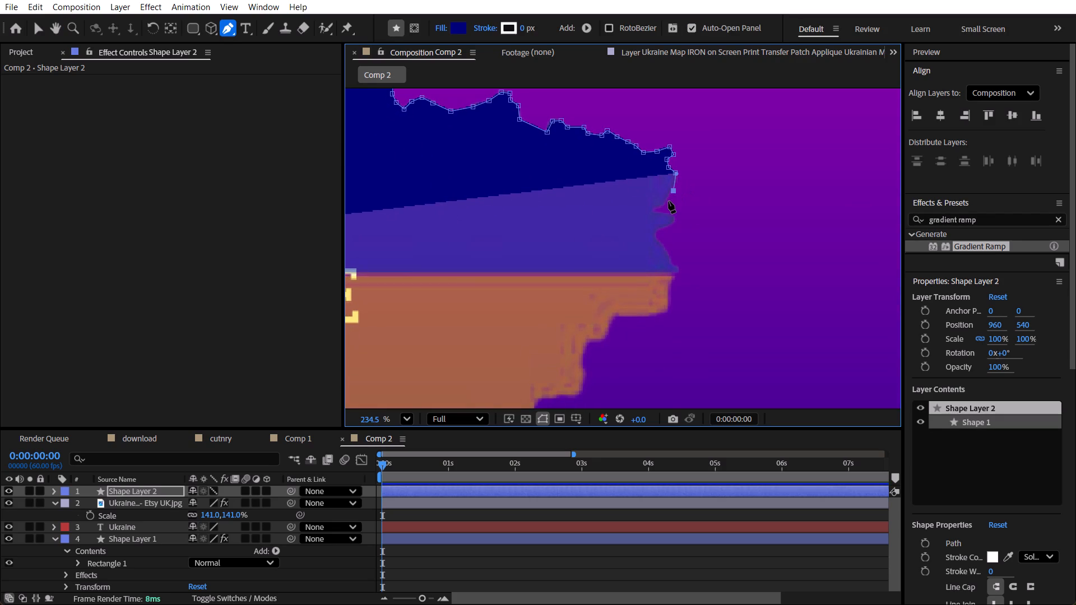
click(664, 203)
click(654, 212)
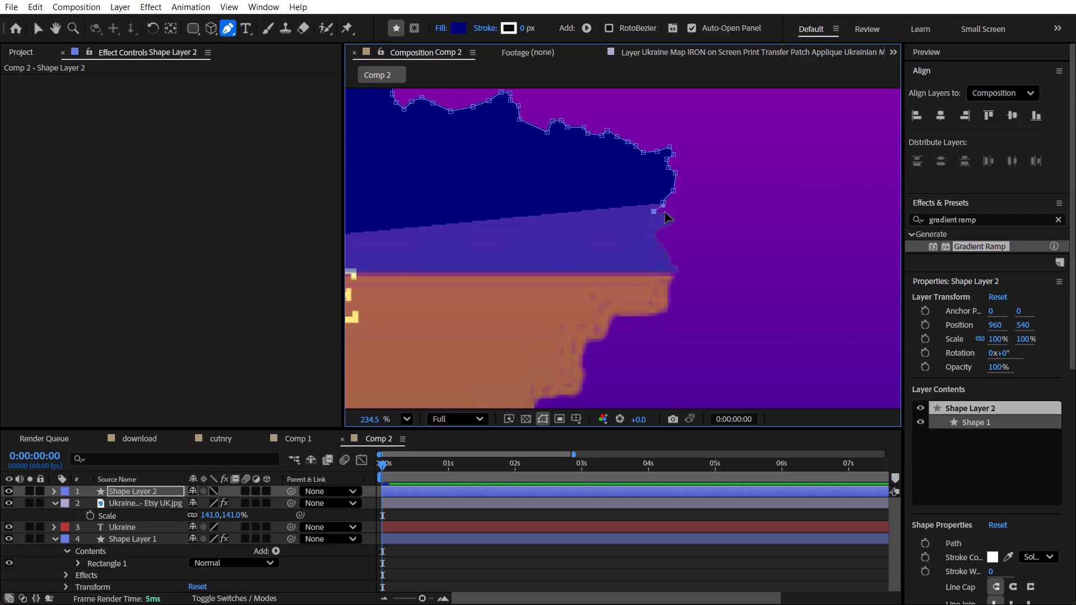
click(672, 217)
click(671, 225)
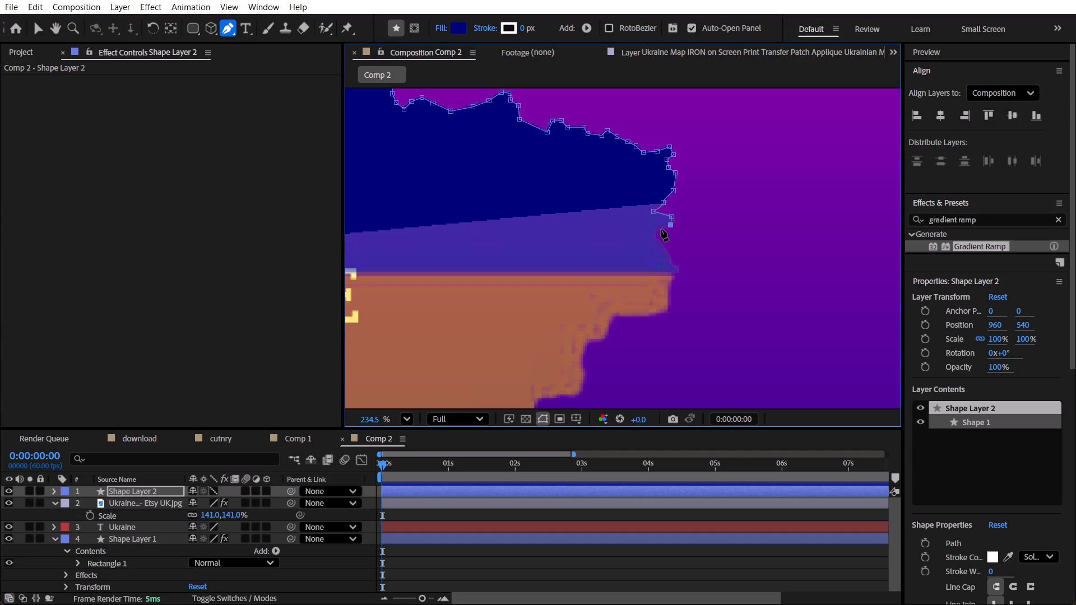
click(660, 229)
click(658, 238)
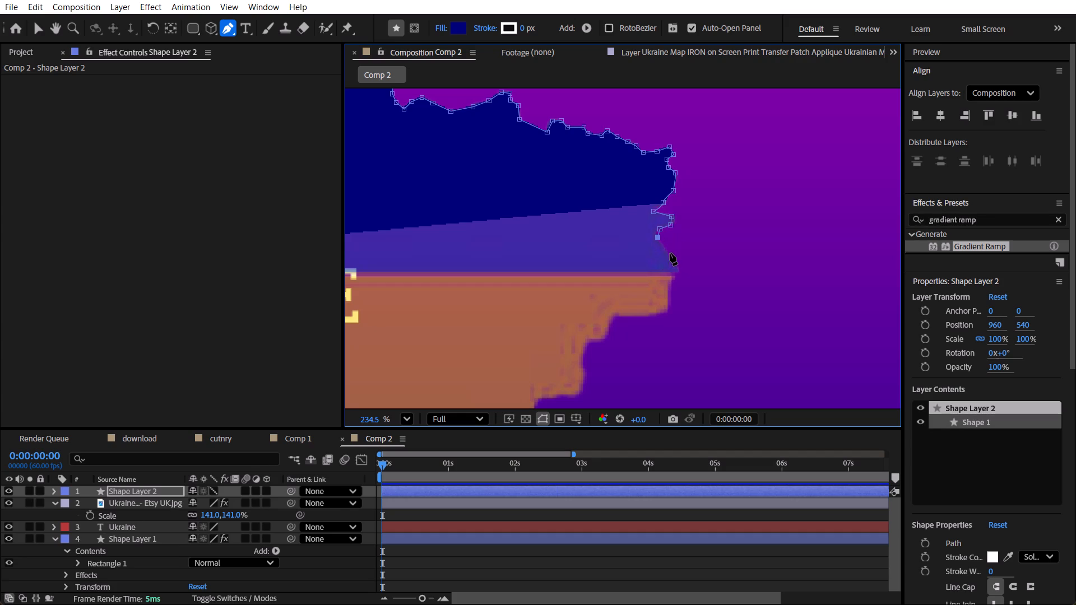
click(670, 253)
click(678, 268)
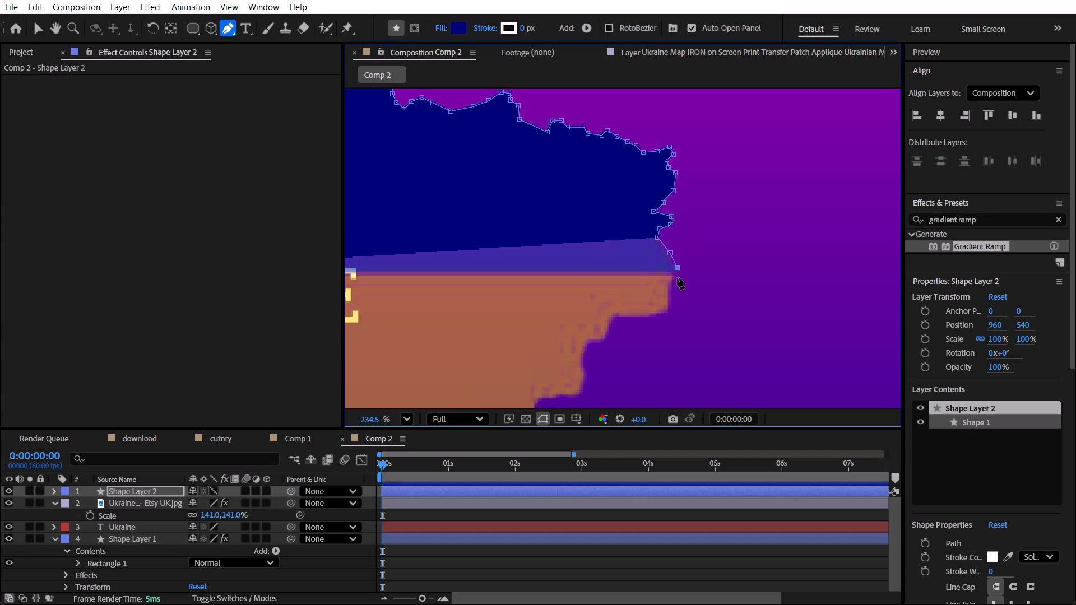
Trace around the blunt eastern tip and down the stepped southeastern border with corner points to the lower corner of the second step.
click(678, 277)
click(674, 289)
click(669, 306)
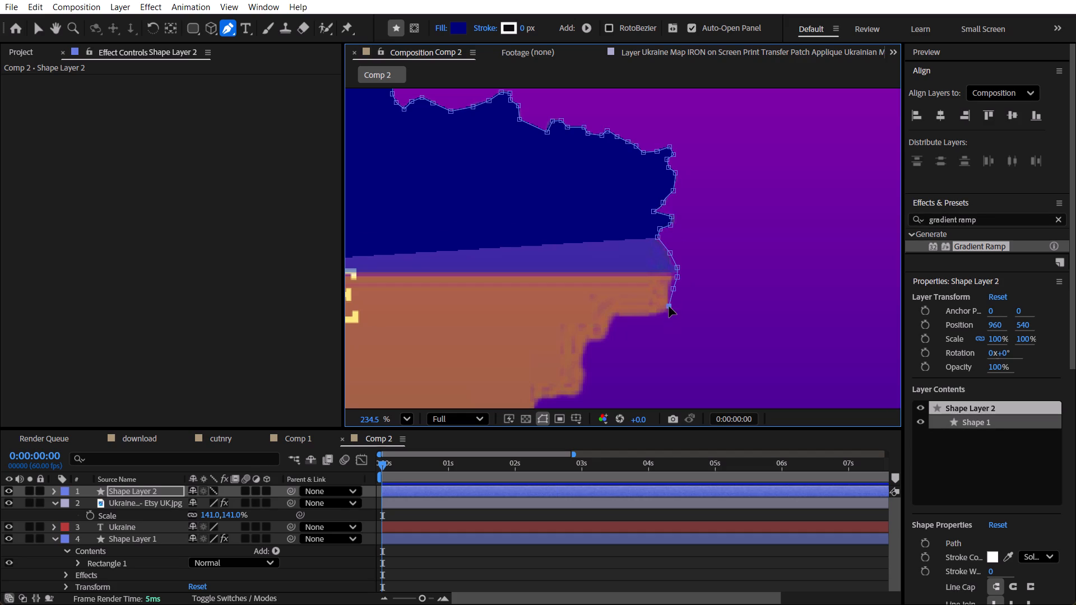
click(661, 315)
click(628, 315)
click(613, 315)
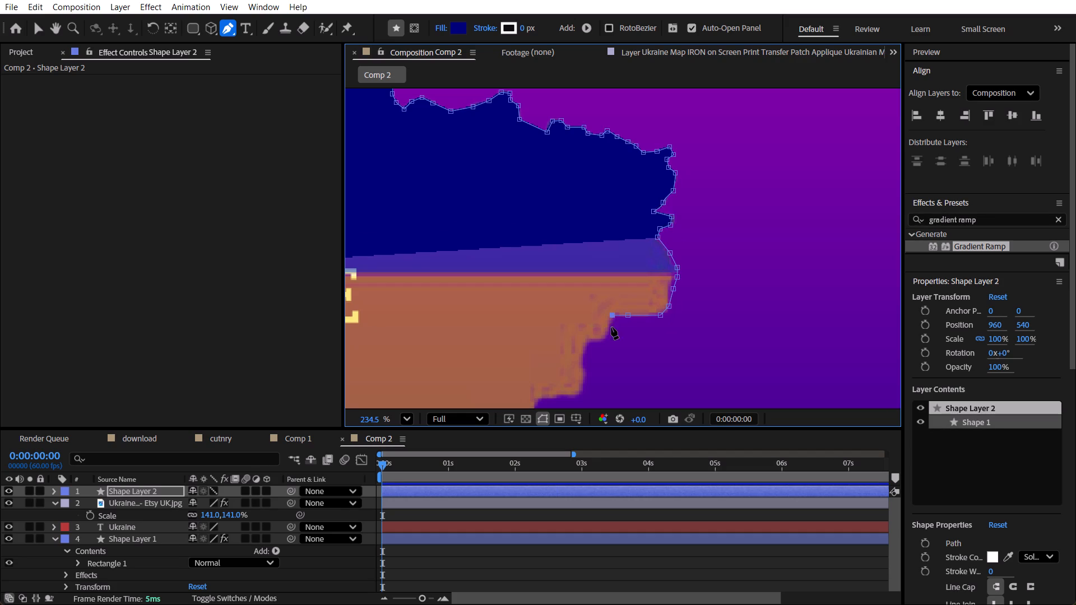
click(611, 334)
click(595, 344)
click(587, 350)
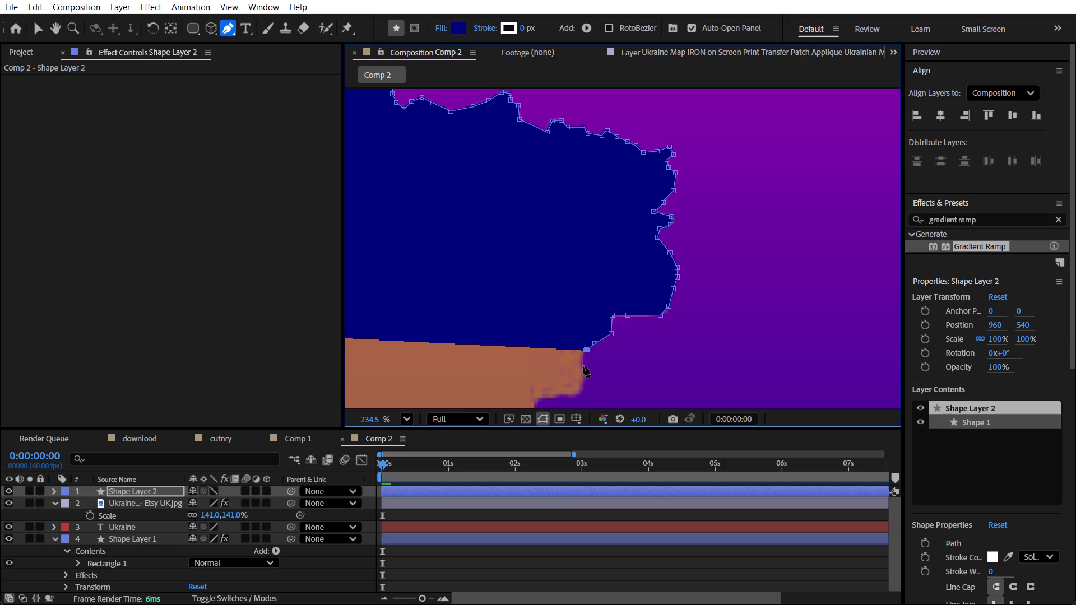
click(583, 369)
click(583, 393)
Trace the map's southeastern coast southwest from the lower corner of the second step, placing points along its small jagged bumps.
key(h)
key(h)
key(h)
key(h)
key(h)
key(h)
key(h)
key(h)
key(h)
key(h)
key(h)
key(h)
key(h)
key(h)
key(h)
key(h)
key(h)
key(h)
key(h)
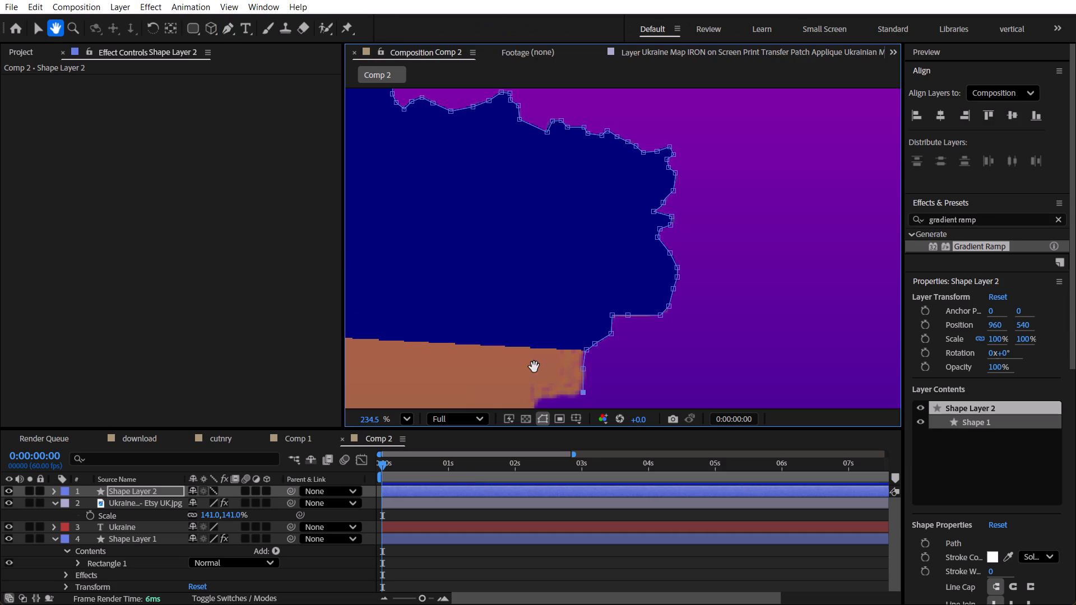
drag(534, 367, 630, 171)
click(635, 206)
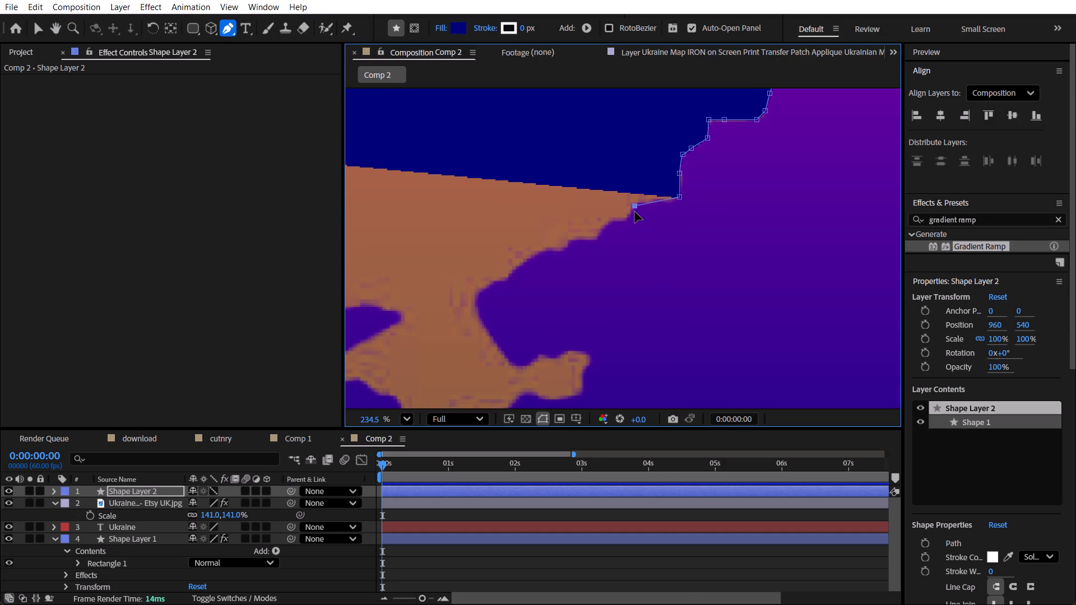
click(627, 222)
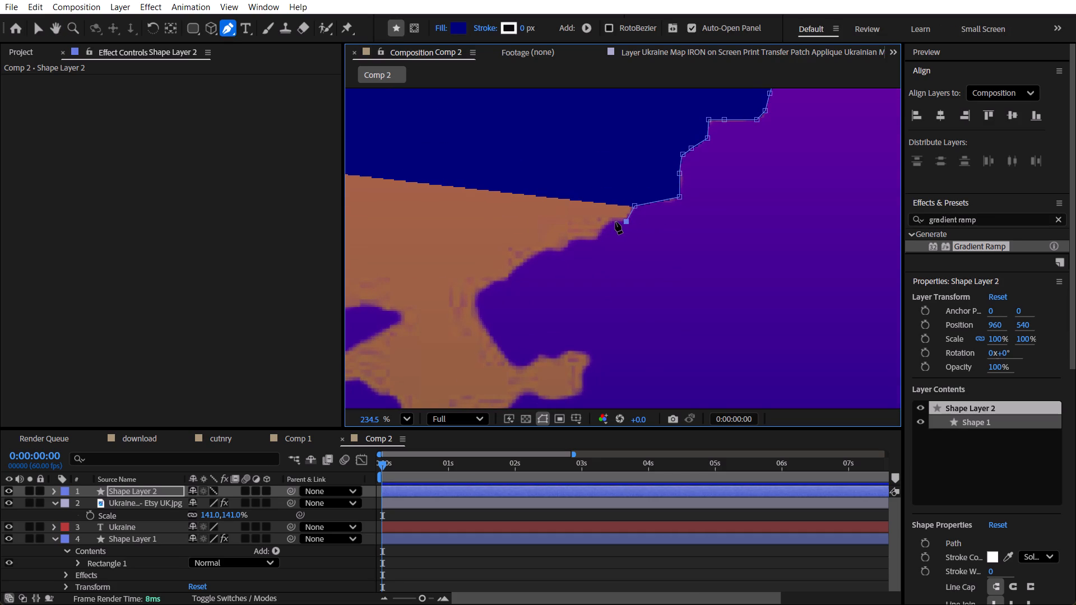
click(608, 222)
click(594, 244)
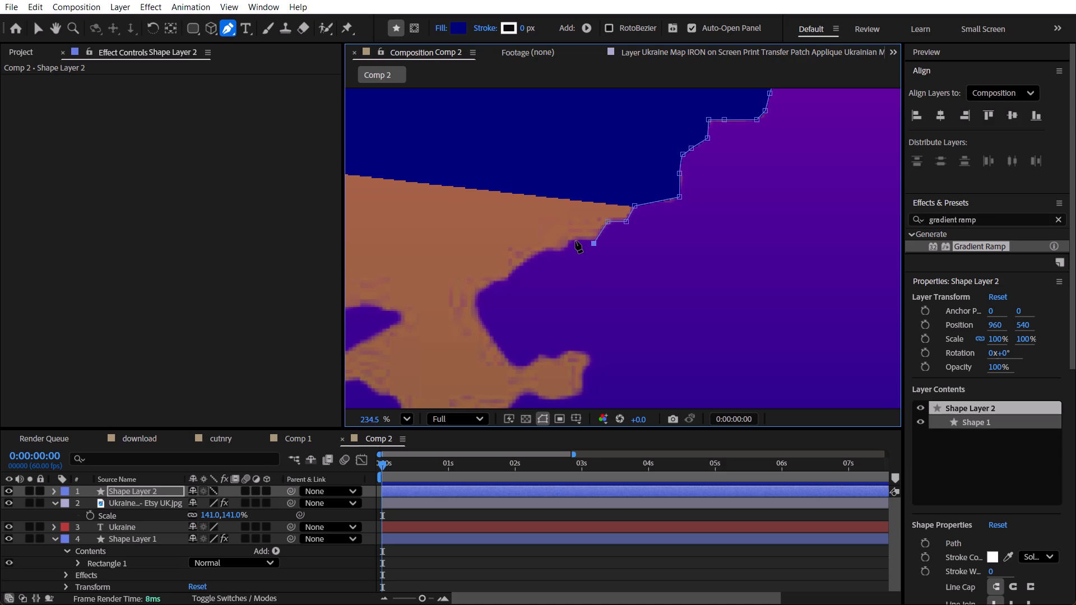
click(573, 241)
drag(565, 256, 564, 250)
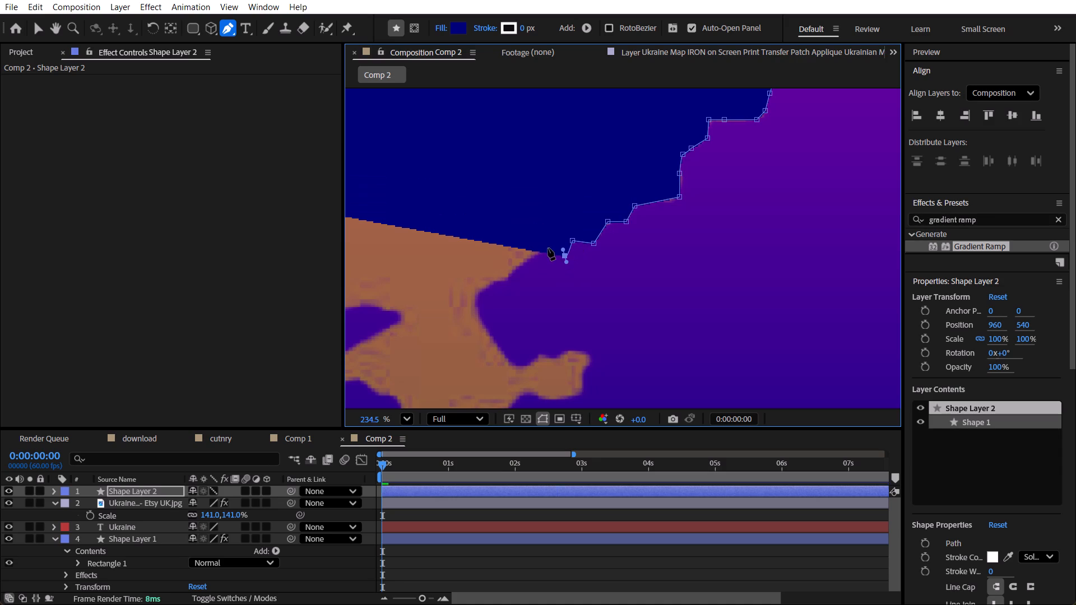
click(539, 256)
click(514, 273)
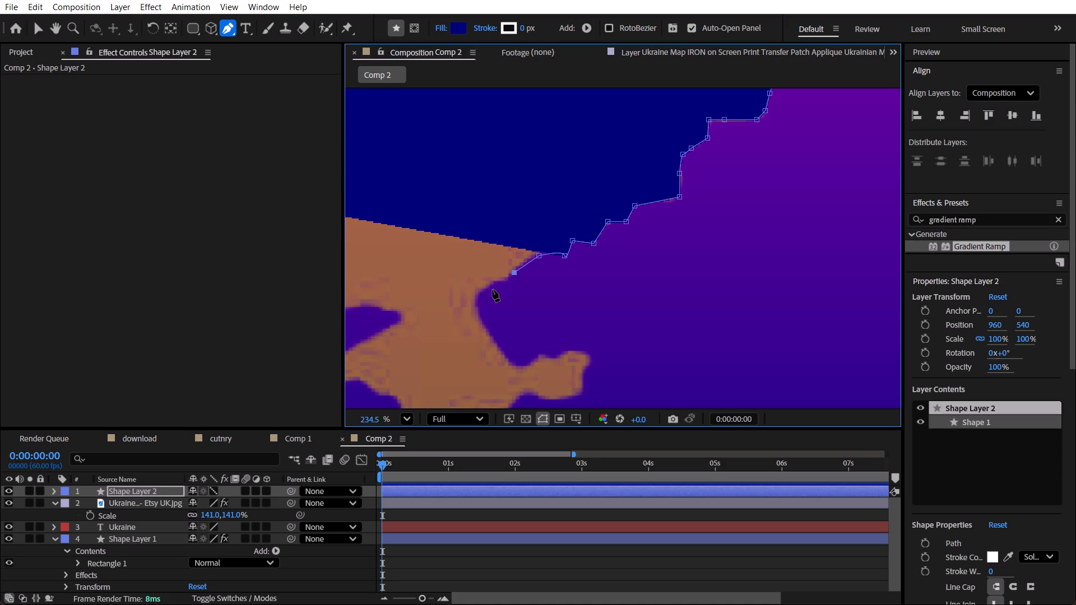
Trace around the rounded inner end of the sea bay and down to the neck of the eastern peninsula with corner points.
click(488, 290)
click(477, 304)
click(484, 325)
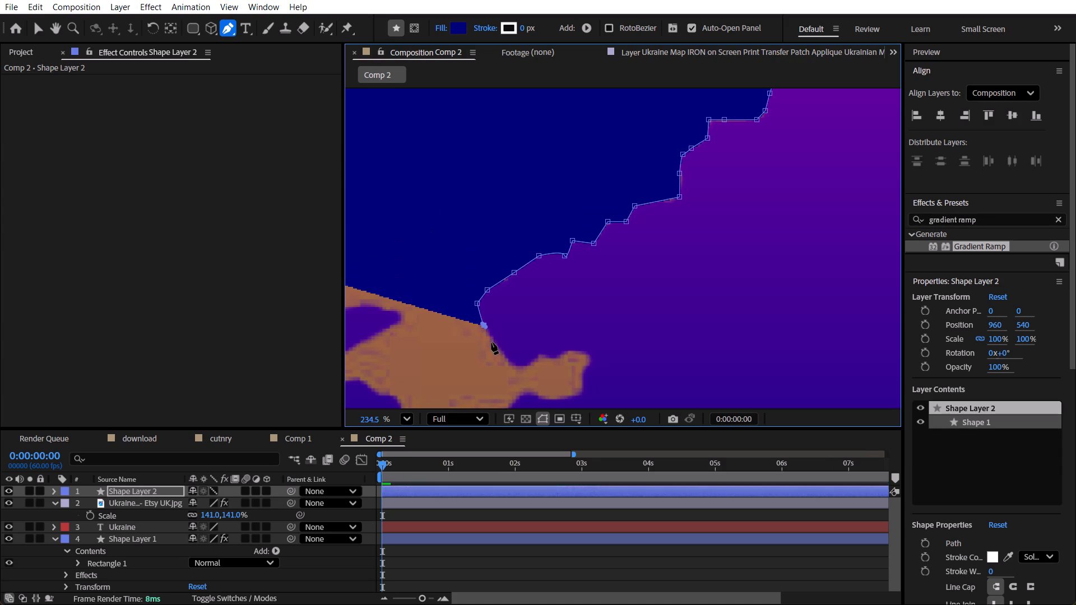
click(505, 353)
click(516, 366)
click(531, 366)
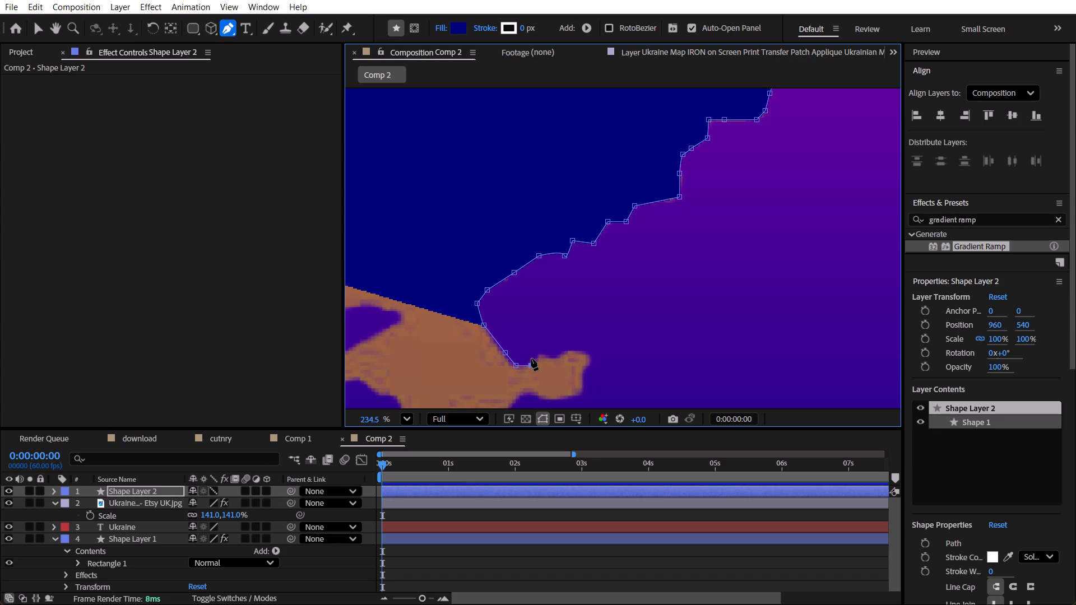
Trace around the small knob-shaped eastern peninsula with corner points, returning along its underside past the notch at the neck.
click(541, 354)
click(551, 356)
click(565, 352)
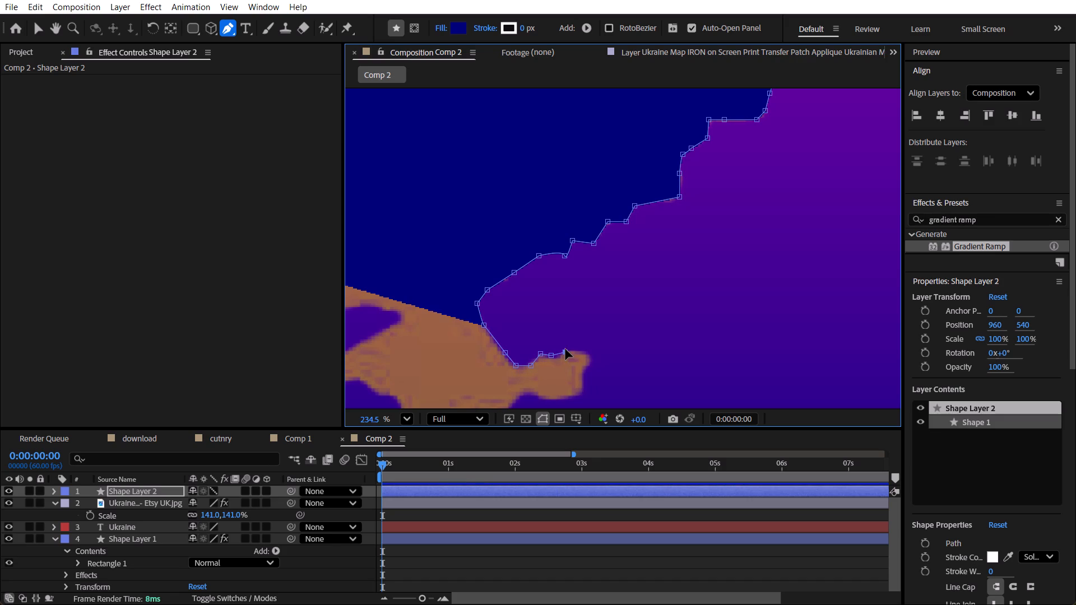
click(579, 347)
click(594, 357)
click(584, 370)
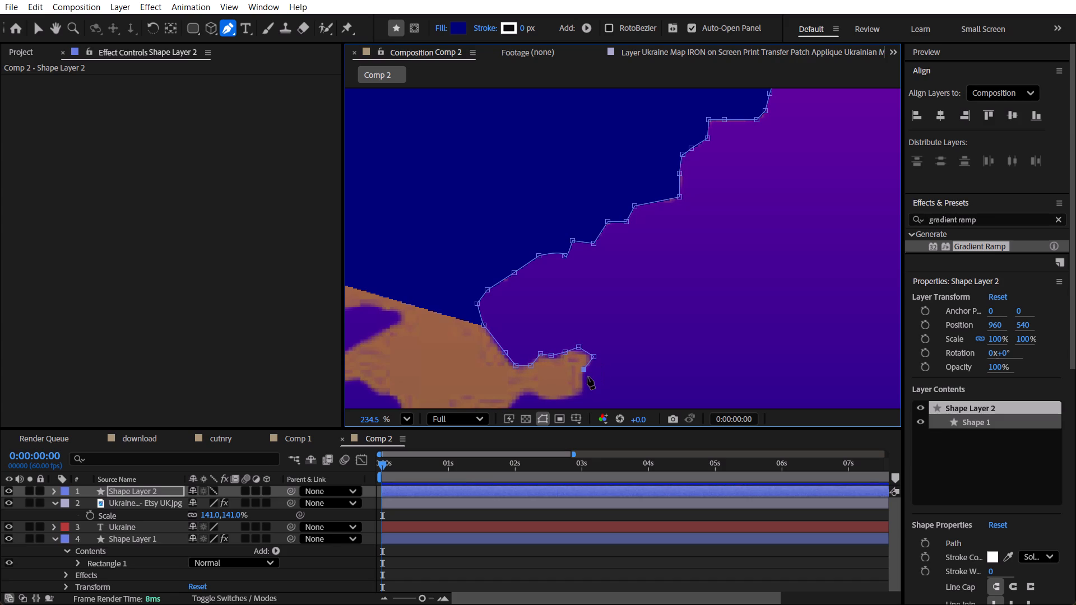
click(583, 380)
click(588, 399)
click(556, 400)
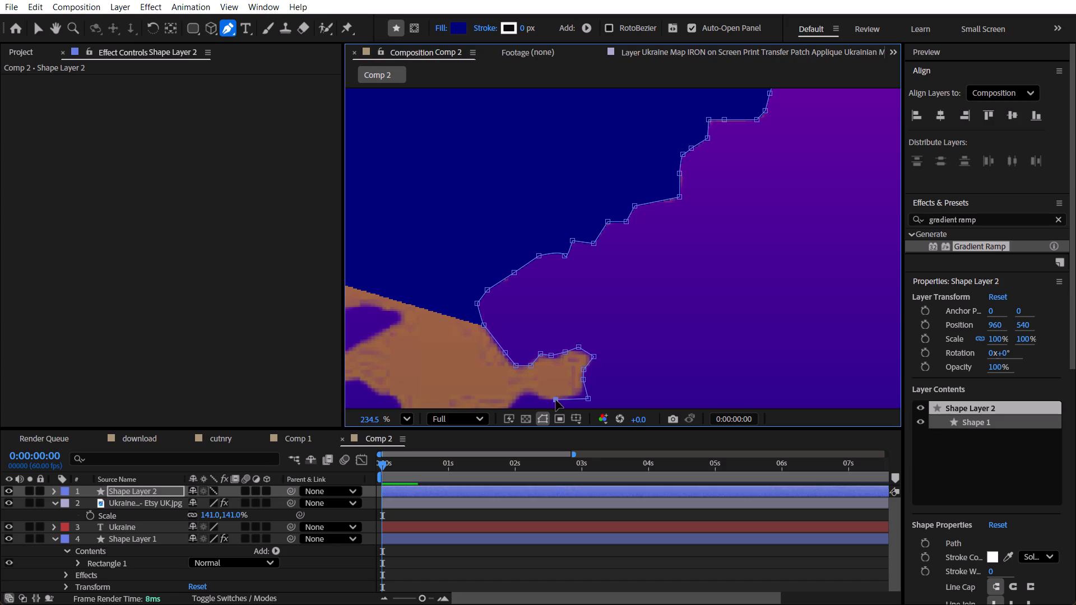
click(531, 401)
click(525, 392)
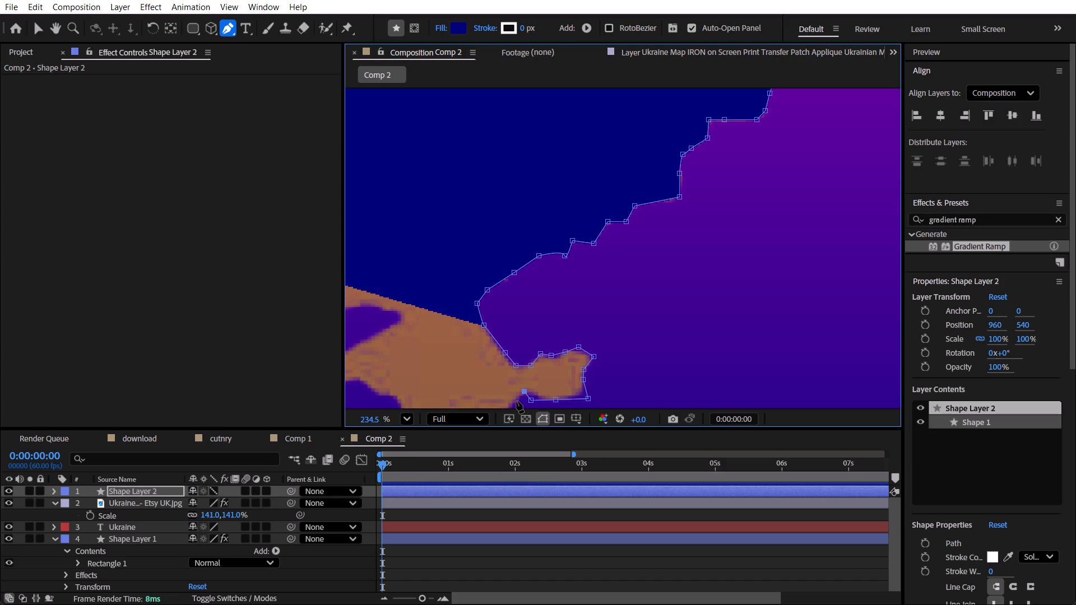
click(517, 401)
Trace the peninsula's southeastern coast and around its rounded southern tip with corner points.
key(h)
key(h)
key(h)
key(h)
key(h)
key(h)
key(h)
key(h)
key(h)
key(h)
key(h)
key(h)
key(h)
key(h)
key(h)
drag(508, 372, 639, 193)
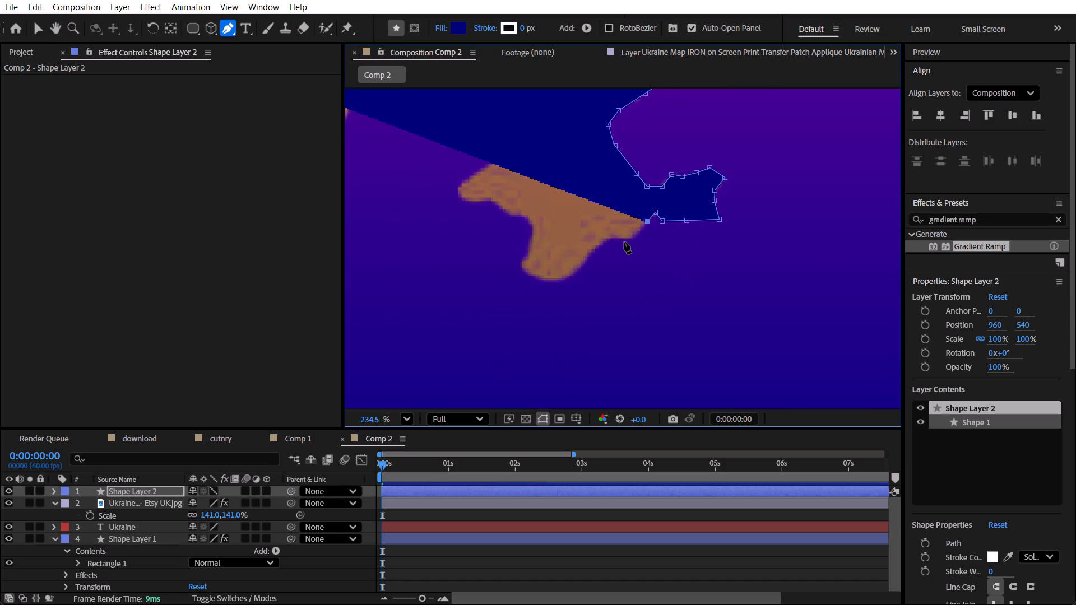
click(623, 240)
click(602, 242)
click(583, 267)
click(559, 283)
click(536, 280)
click(516, 267)
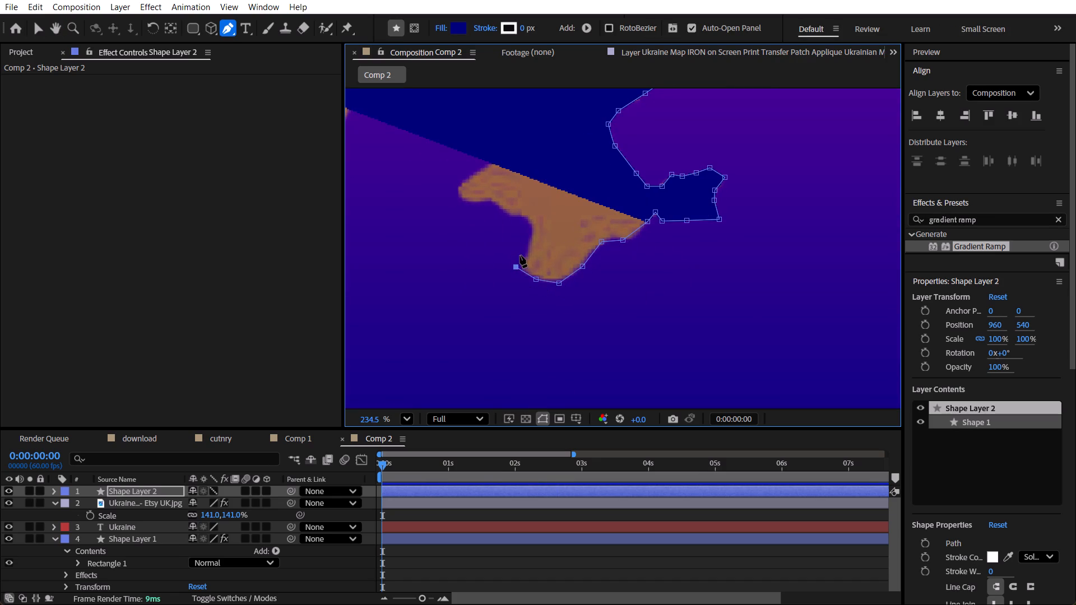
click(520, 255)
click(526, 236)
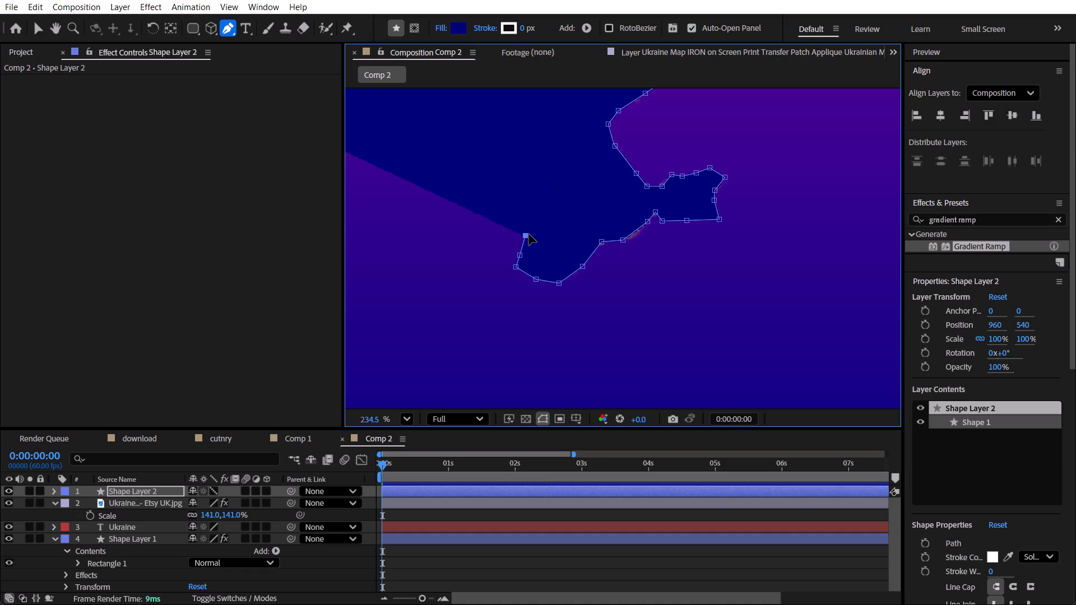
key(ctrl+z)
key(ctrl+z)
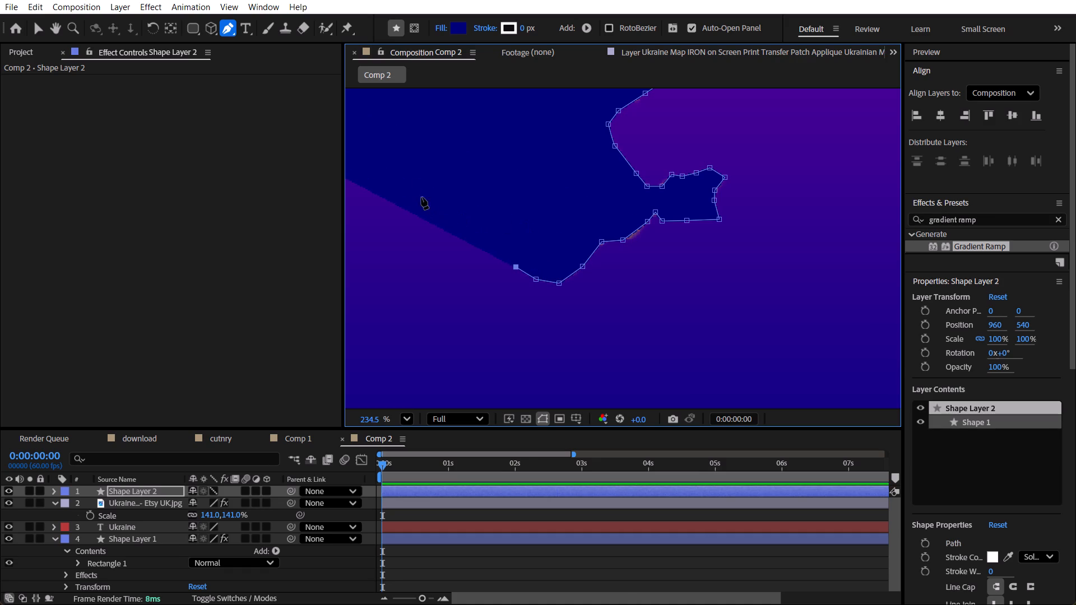
Set the traced shape's fill to none so the map shows through beneath the path.
alt+click(456, 30)
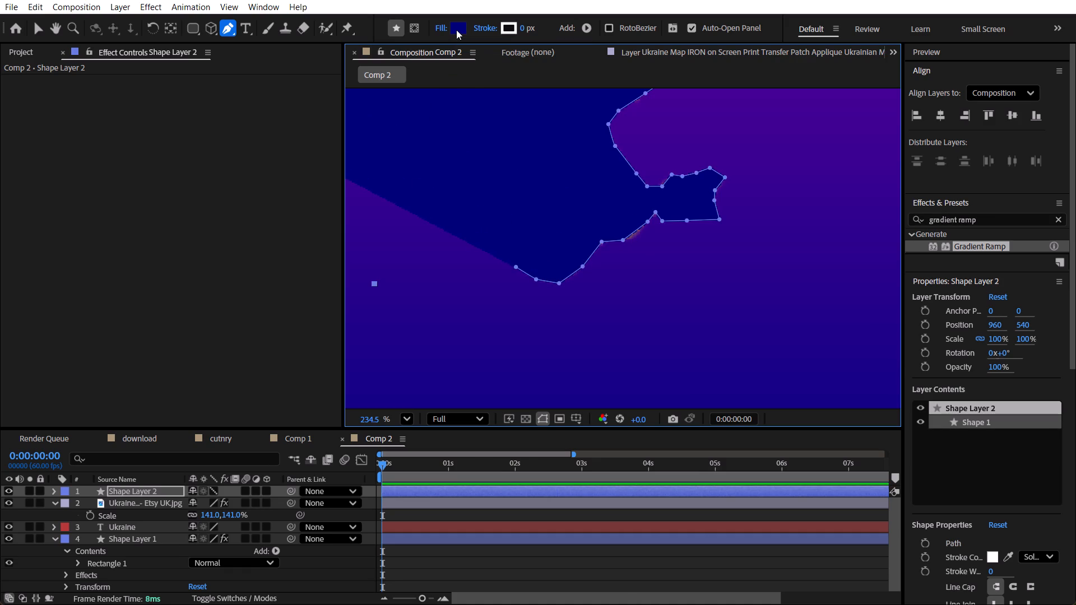
alt+click(457, 30)
alt+click(457, 30)
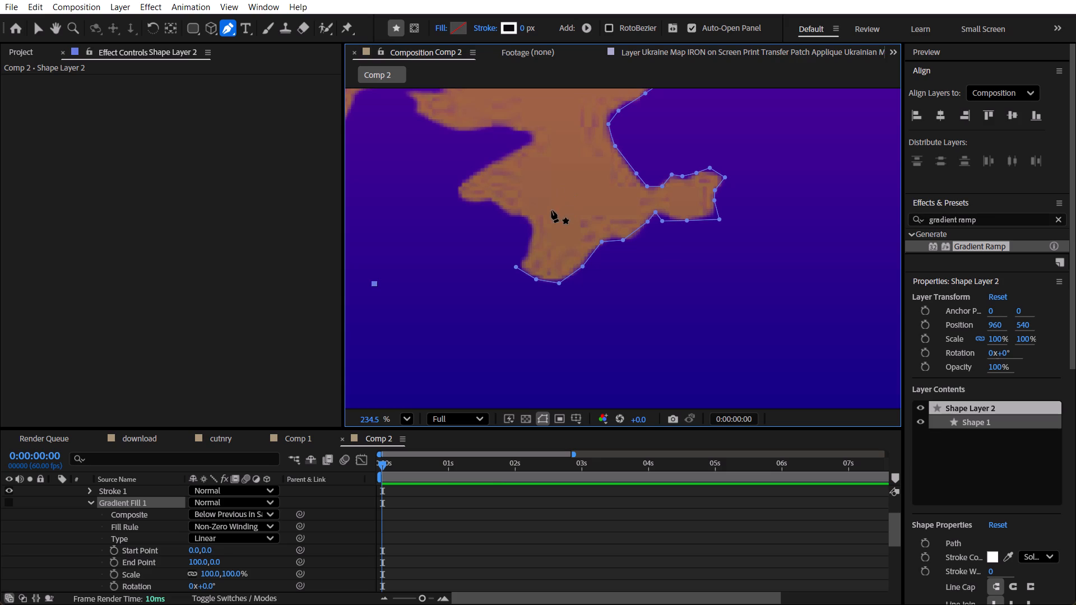
Resume the open path from its last vertex and trace the peninsula's southwestern coast to the tip of the western spur.
click(531, 236)
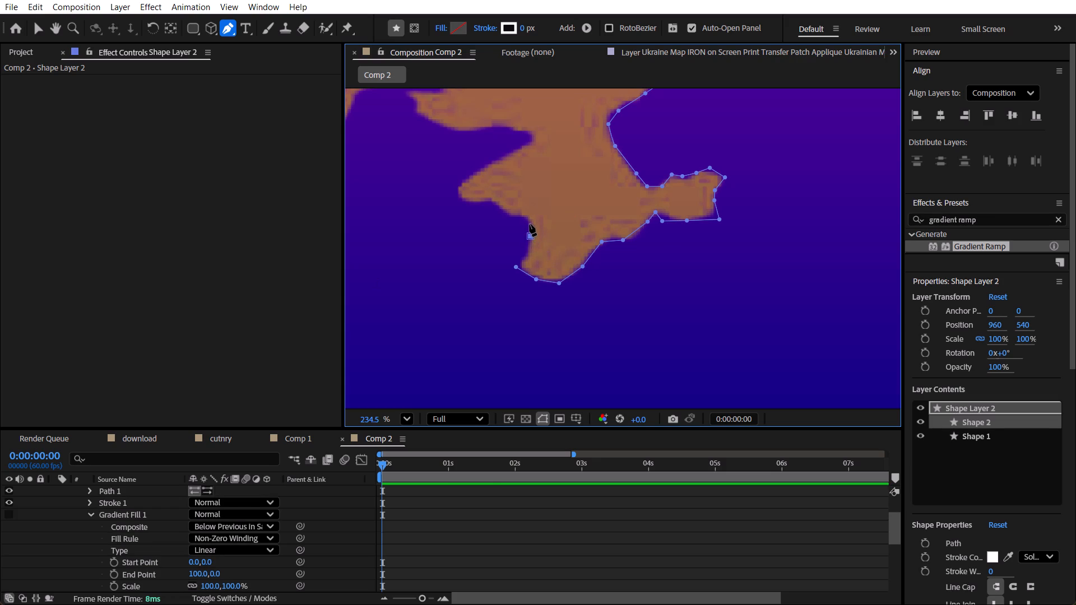
key(ctrl+z)
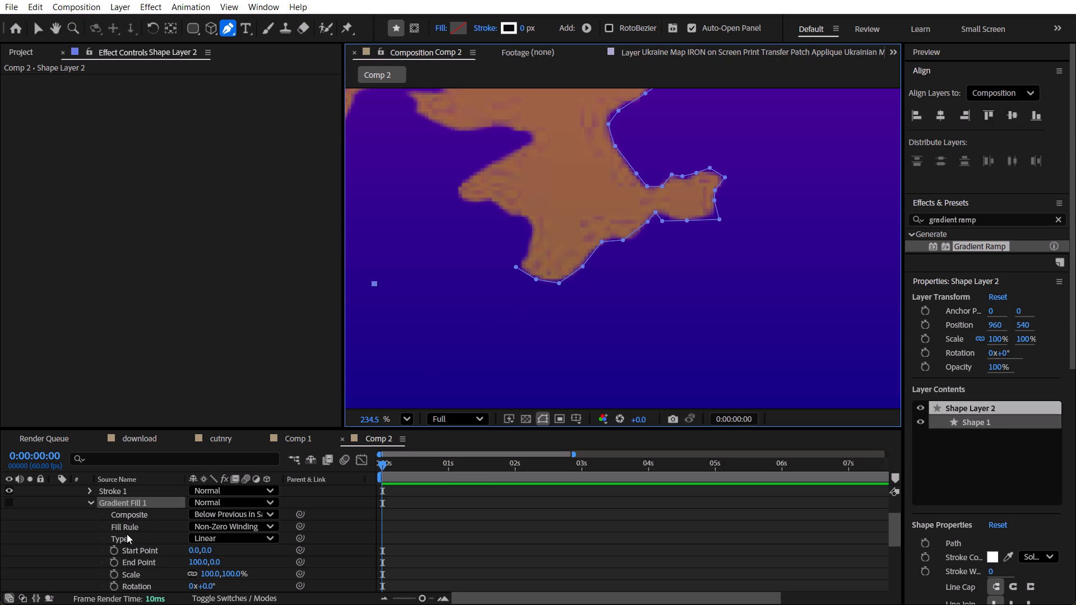
click(147, 502)
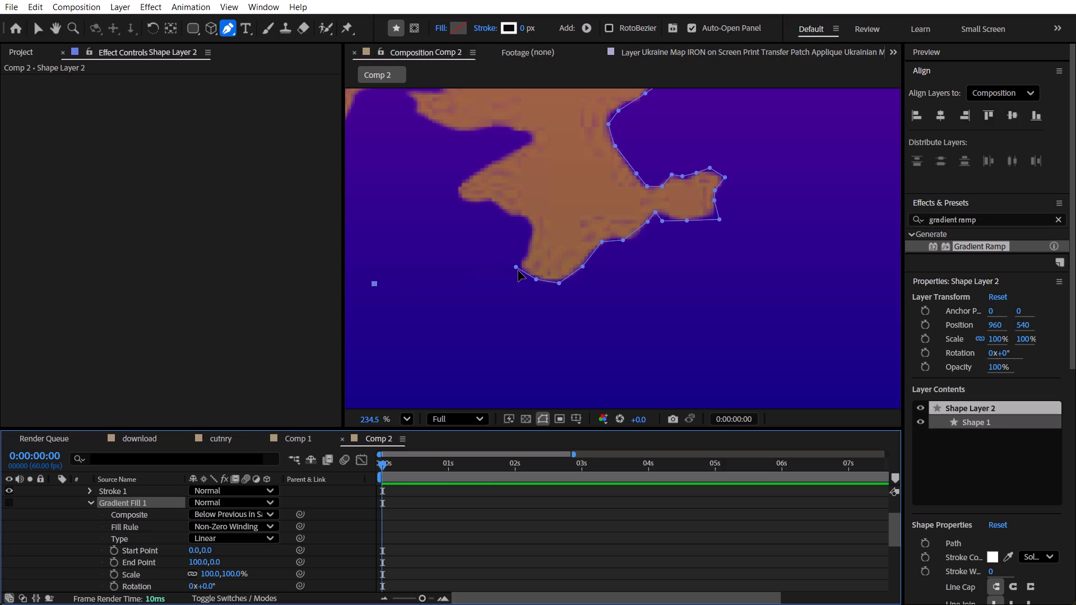
click(518, 268)
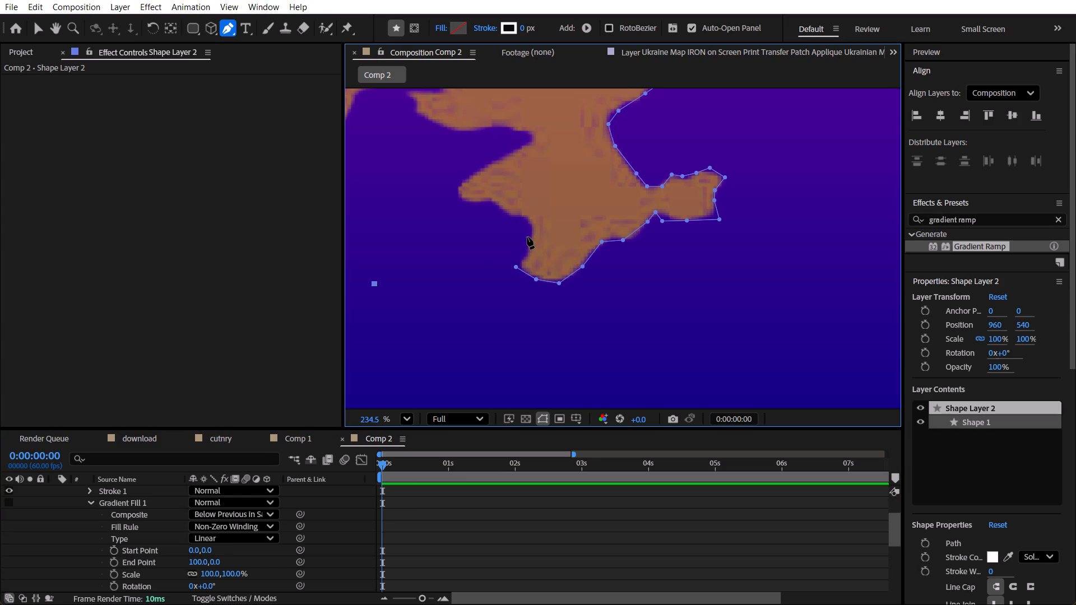
click(533, 237)
click(533, 224)
click(517, 217)
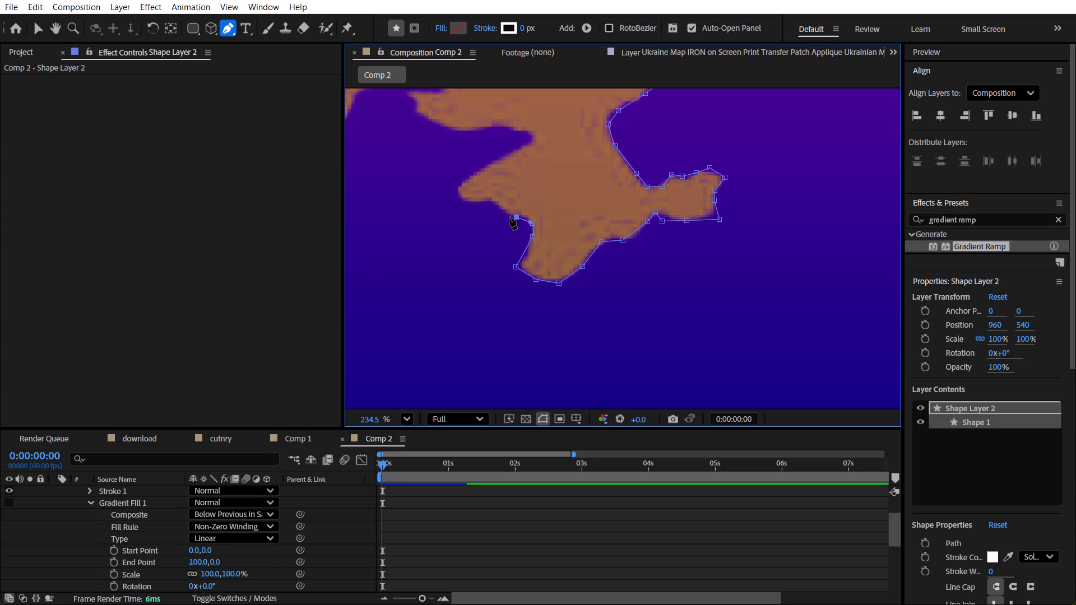
click(508, 217)
click(493, 202)
click(467, 202)
click(454, 194)
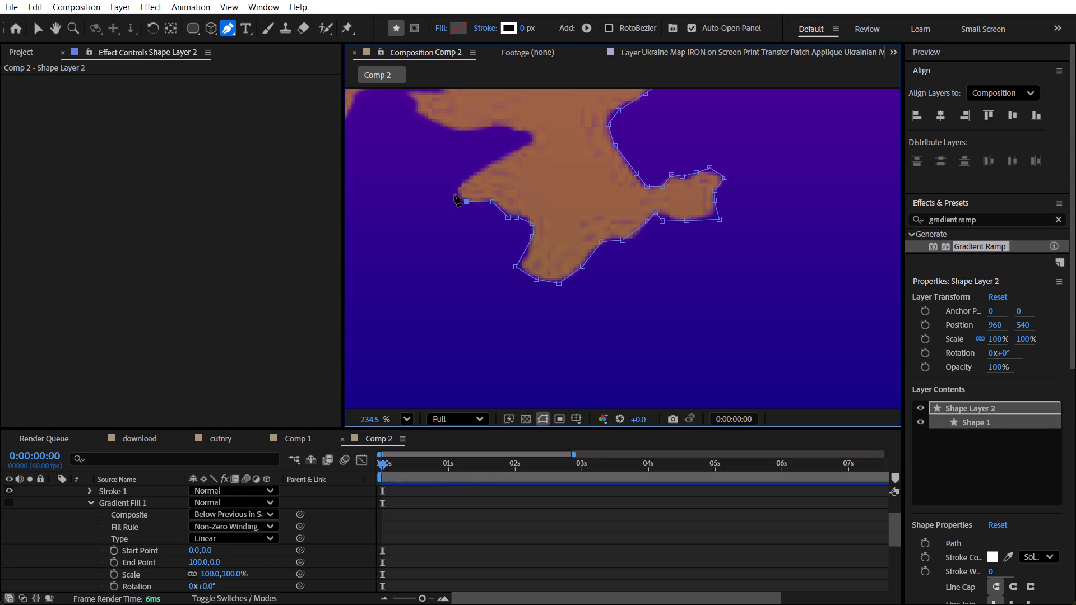
Trace around the western spur's tip and along its upper edge to the inner corner of the gulf.
click(456, 187)
click(462, 183)
drag(480, 171, 489, 166)
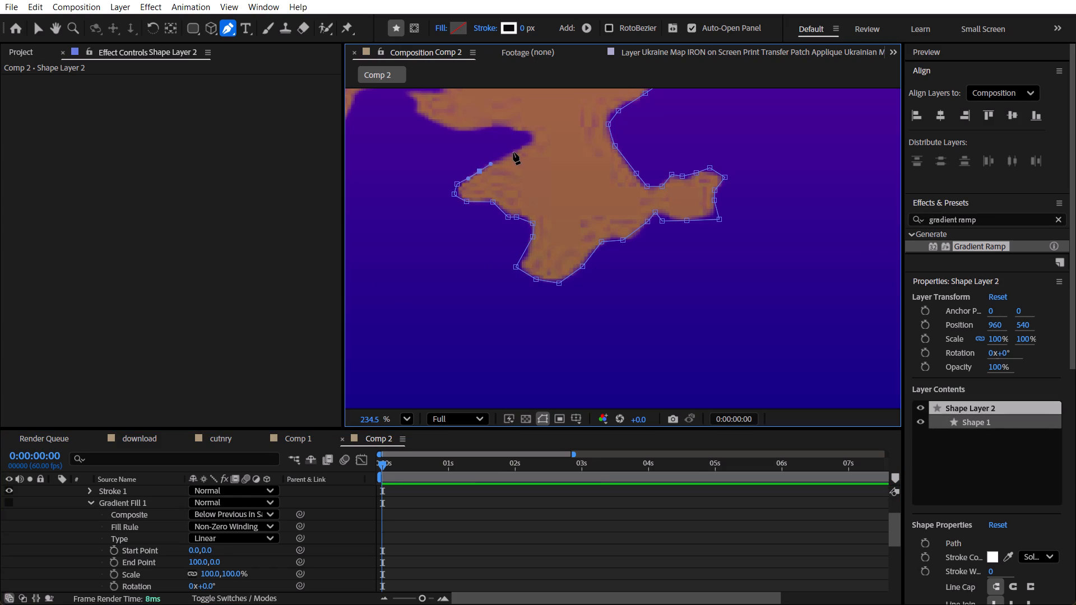
click(514, 150)
click(529, 143)
click(531, 135)
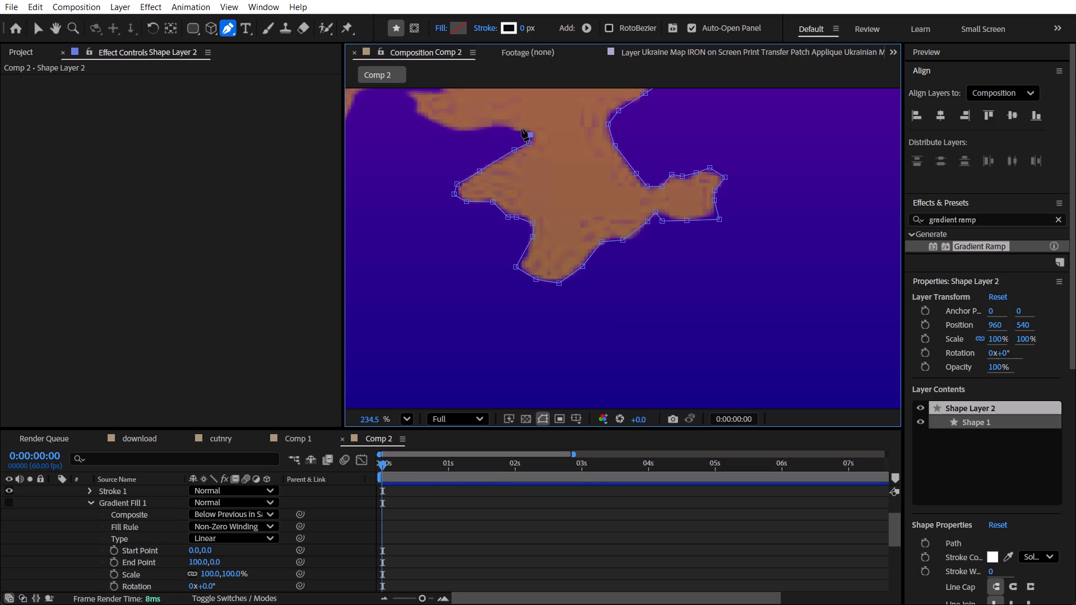
Trace the gulf's northern shore westward with corner points to the start of the small headland.
click(512, 128)
click(497, 127)
click(475, 128)
click(446, 129)
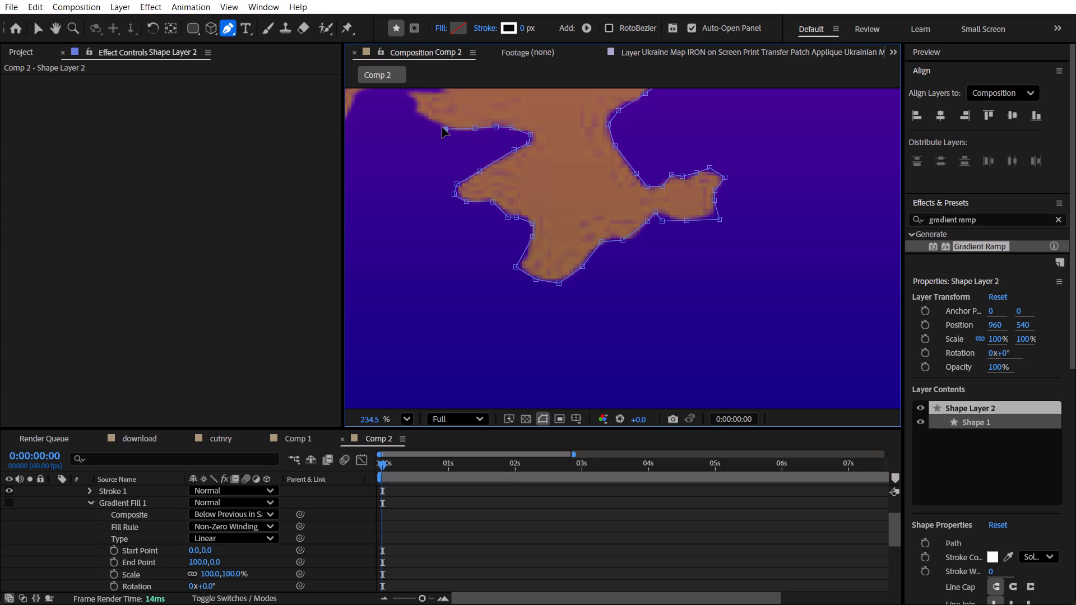
click(412, 112)
Trace around the small headland and the narrow inlet behind it, continuing west to the top corner of the bay.
key(h)
key(h)
key(h)
key(h)
key(h)
key(h)
key(h)
key(h)
key(h)
key(h)
key(h)
key(h)
key(h)
key(h)
key(h)
key(h)
key(h)
key(h)
drag(411, 112, 509, 306)
click(509, 295)
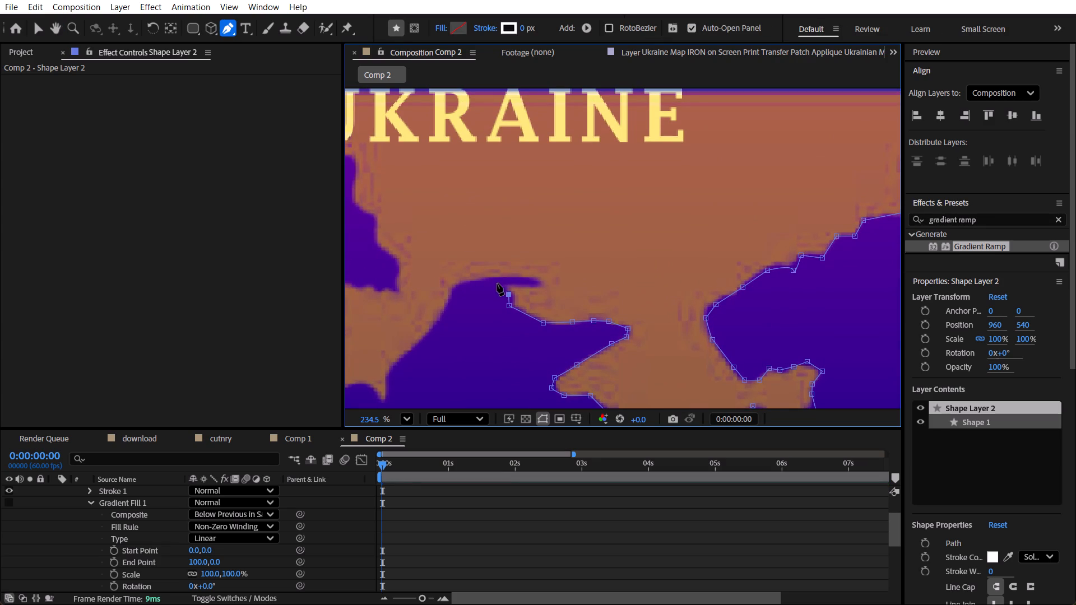
click(495, 282)
click(530, 283)
click(537, 279)
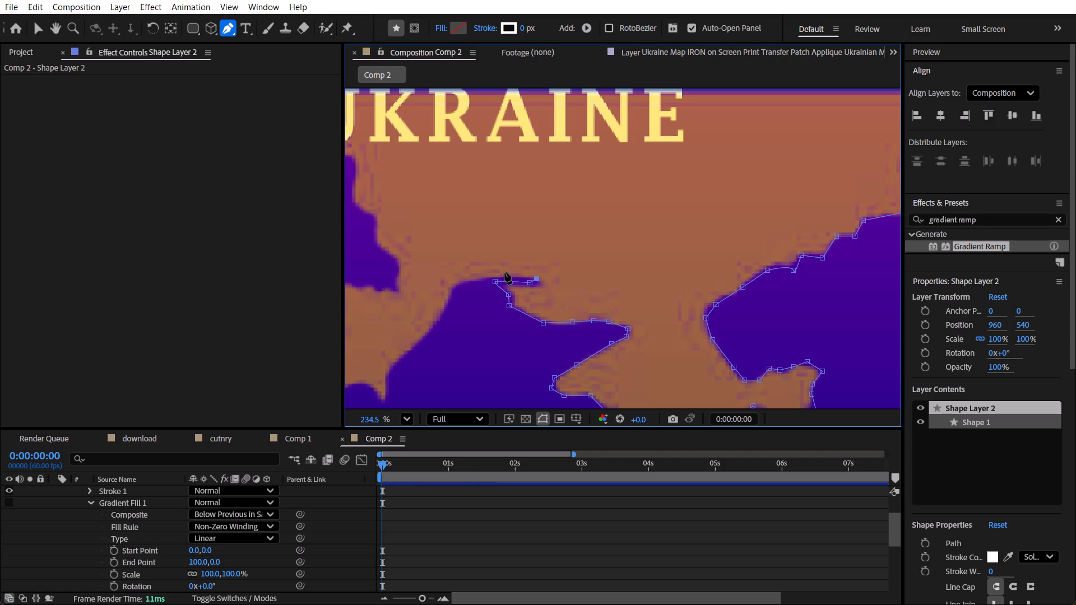
click(504, 272)
key(h)
key(h)
key(h)
key(h)
key(h)
key(h)
key(h)
key(h)
key(h)
key(h)
key(h)
key(h)
key(h)
click(477, 284)
click(461, 283)
Continue the outline southwest from the bay's top corner down the coast to the small pointed tip.
key(h)
key(h)
key(h)
key(h)
key(h)
key(h)
key(h)
key(h)
key(h)
key(h)
key(h)
key(h)
key(h)
key(h)
key(h)
key(h)
key(h)
key(h)
key(h)
key(h)
key(h)
key(h)
key(h)
key(h)
key(h)
key(h)
key(h)
key(h)
key(h)
key(h)
key(h)
key(h)
key(h)
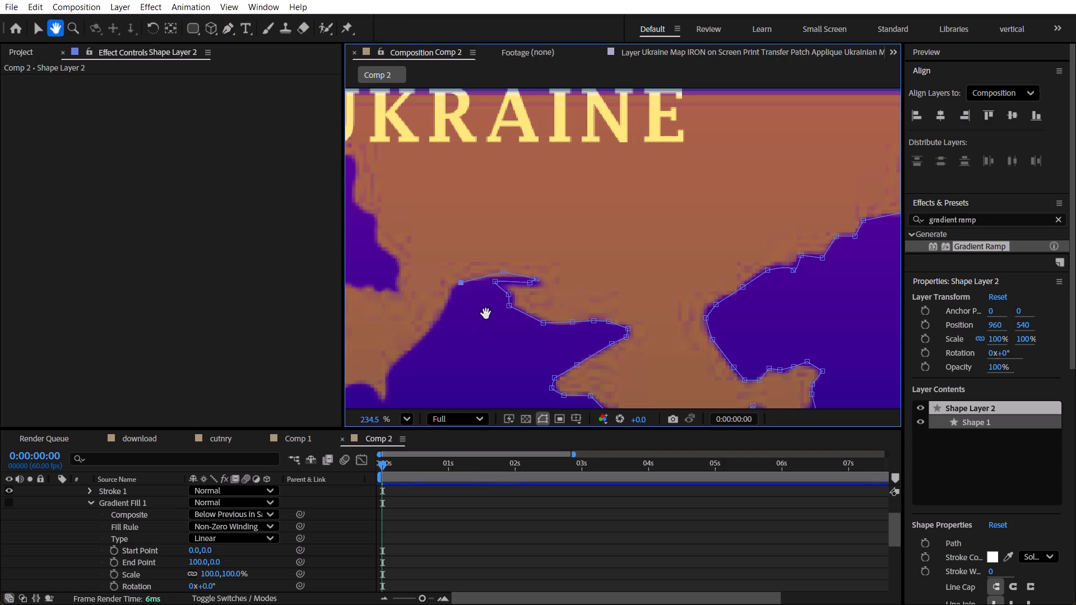
click(222, 30)
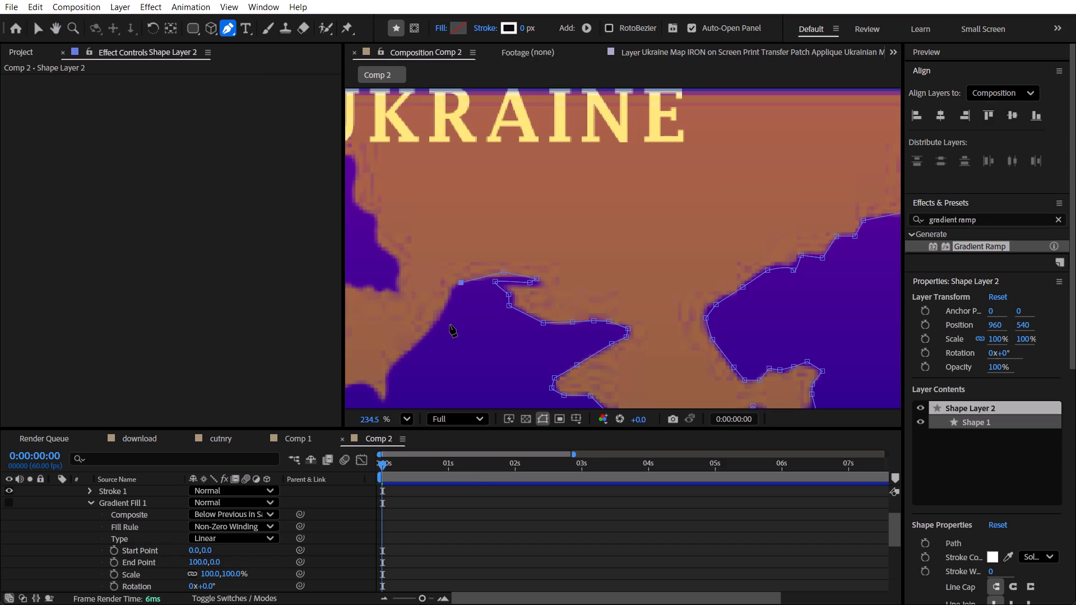
click(447, 317)
click(423, 343)
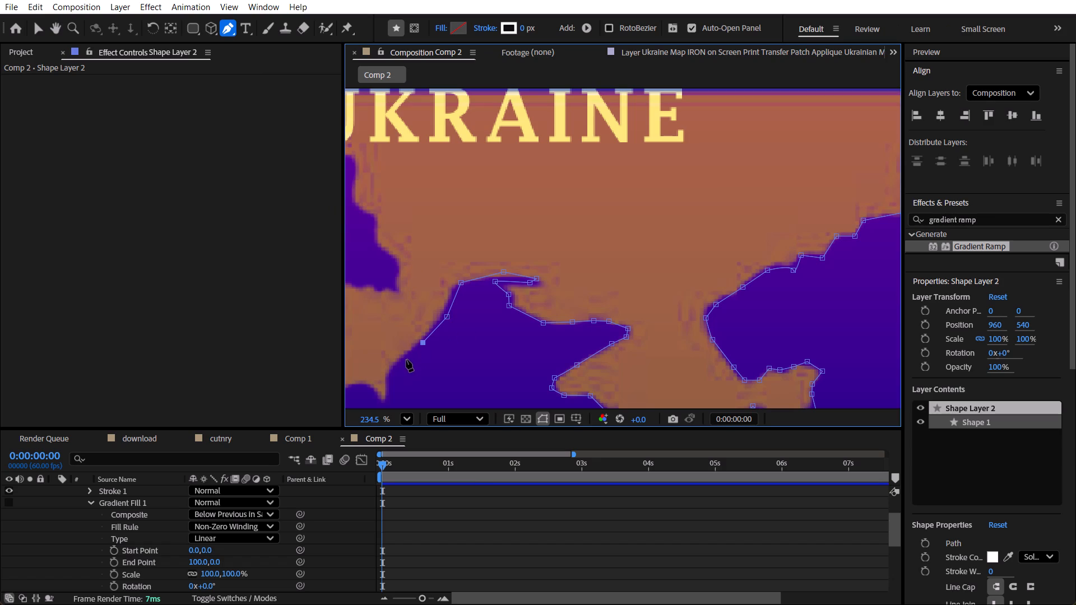
click(400, 361)
click(389, 383)
click(388, 403)
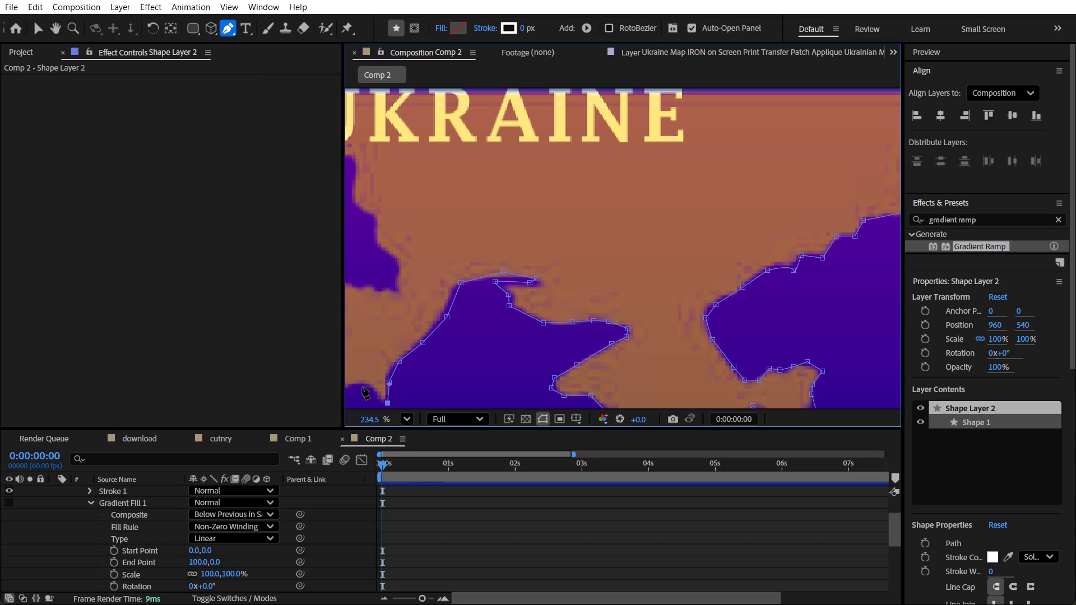
Trace the lower edge of the southwestern spur westward from the small pointed tip to the spur's outer end.
click(370, 387)
click(350, 387)
key(h)
key(h)
key(h)
key(h)
key(h)
key(h)
key(h)
key(h)
key(h)
key(h)
key(h)
key(h)
key(h)
key(h)
key(h)
drag(379, 354, 553, 323)
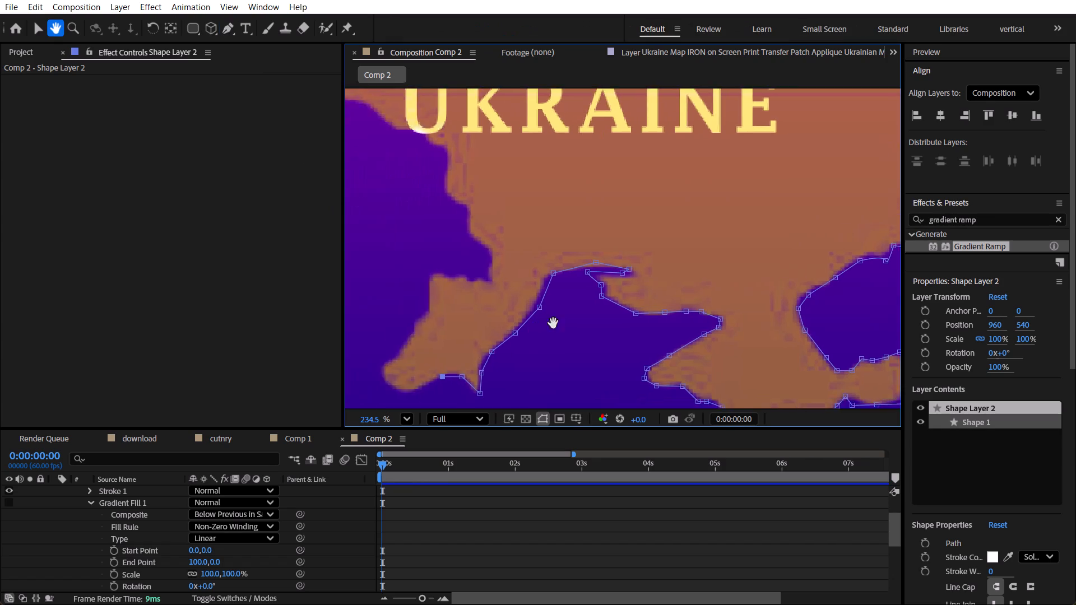
drag(553, 323, 676, 299)
click(609, 347)
click(583, 330)
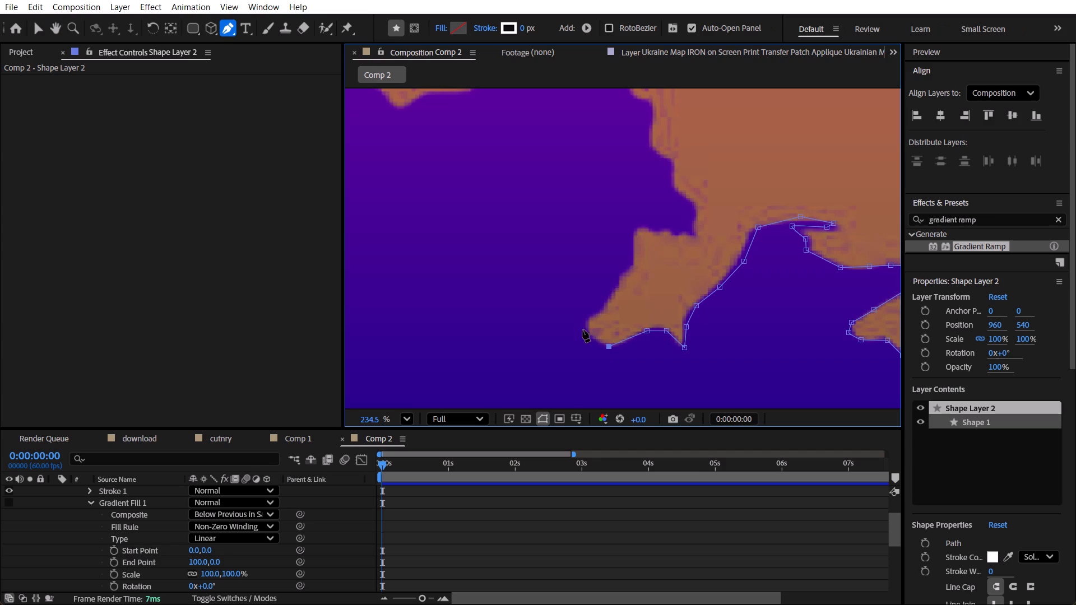
Trace the southwestern spur's upper edge northeast, around its square corner and across to the inner notch.
click(591, 313)
click(615, 293)
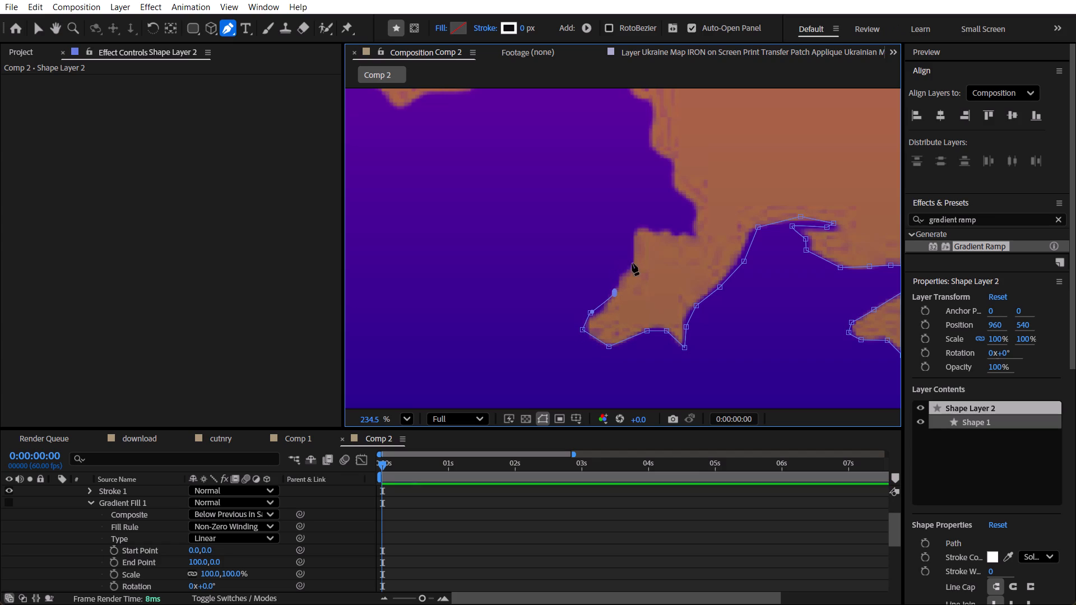
click(632, 263)
click(635, 229)
click(657, 228)
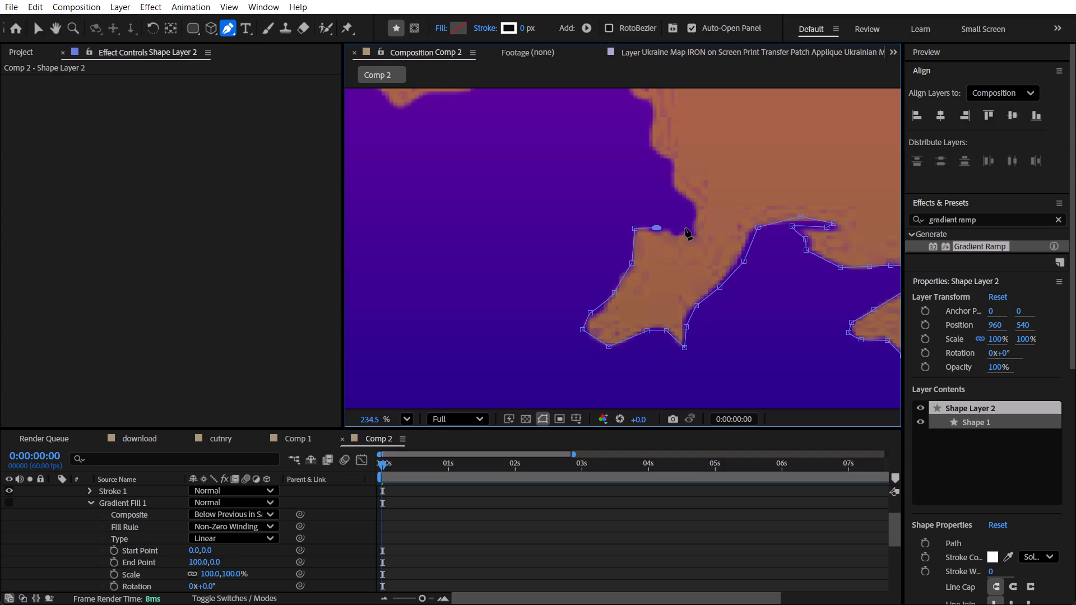
click(687, 231)
Trace the stepped southwestern border northward from the inner notch to just below the title's letter U.
click(692, 203)
click(667, 184)
click(669, 163)
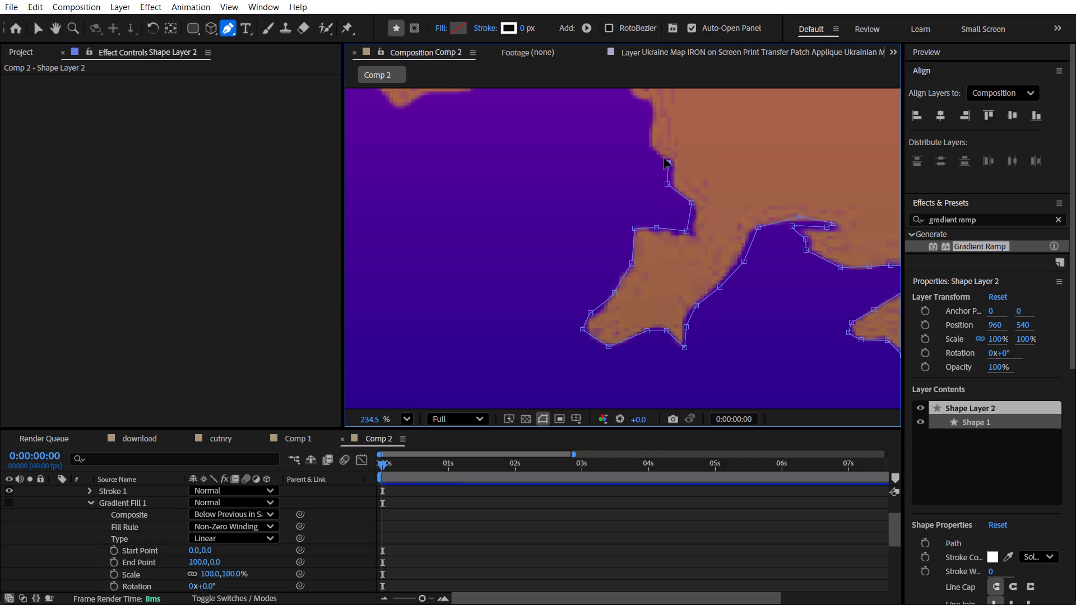
click(650, 150)
click(652, 99)
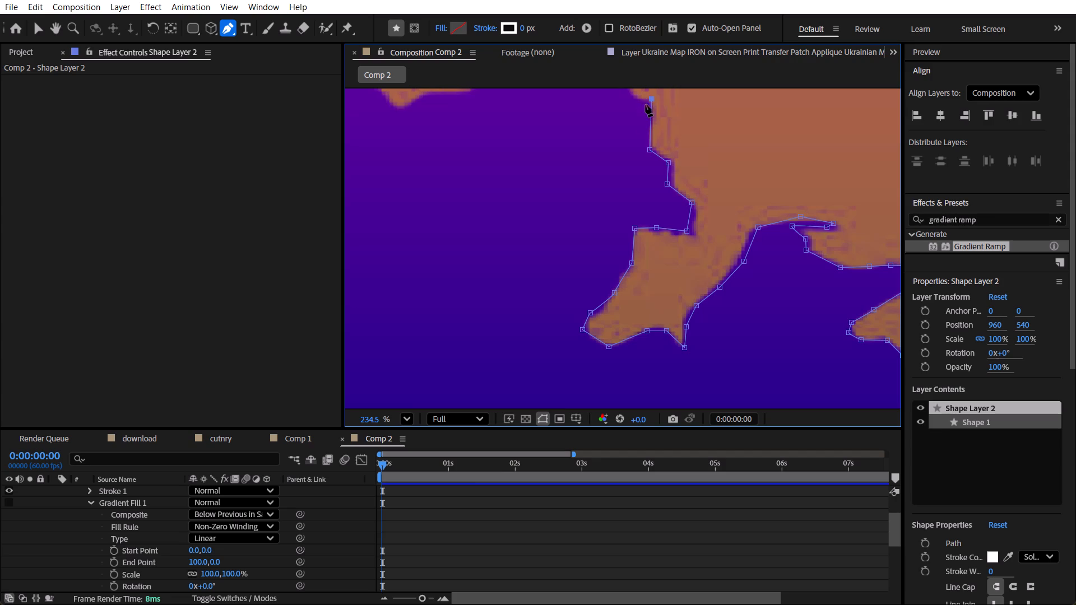
key(h)
key(h)
key(h)
key(h)
key(h)
key(h)
key(h)
key(h)
drag(629, 139, 672, 326)
click(688, 288)
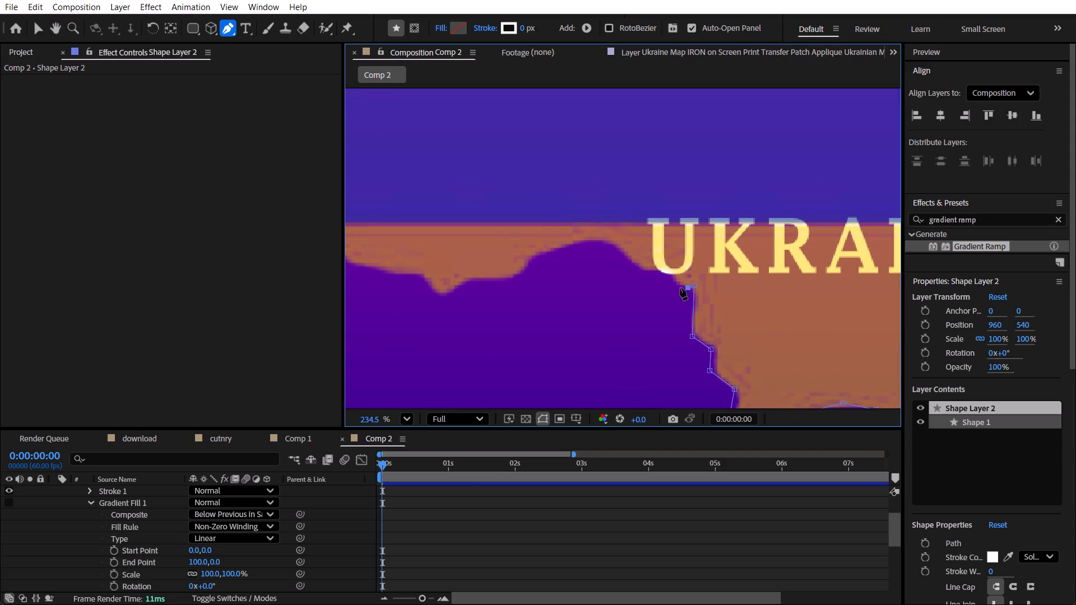
Trace the border westward from beneath the letter U, over the arched crest and down to the flat stretch beyond.
click(664, 277)
click(645, 272)
click(622, 252)
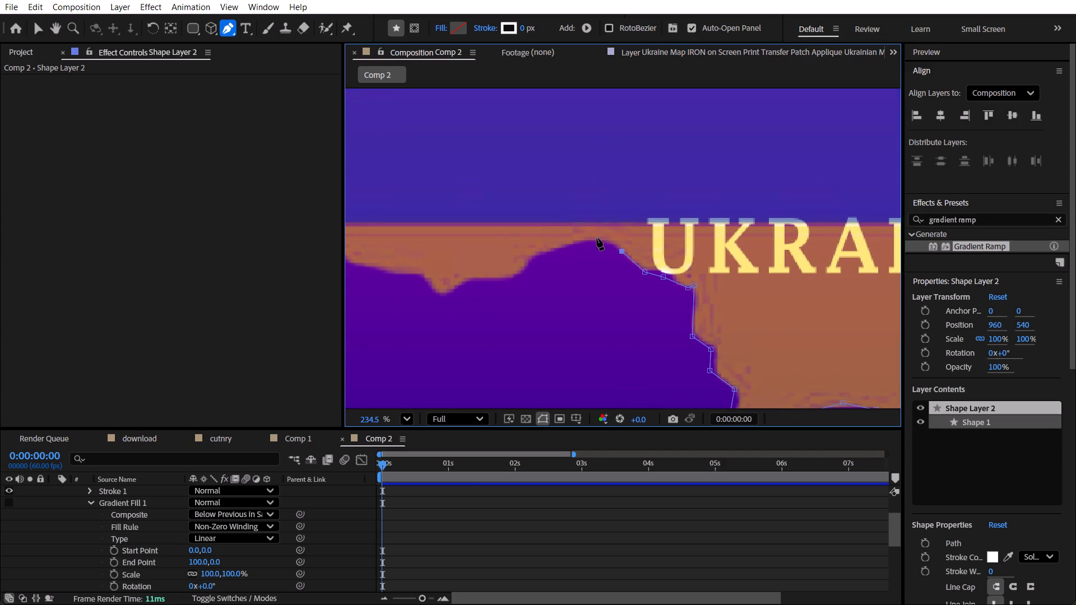
click(588, 237)
click(551, 250)
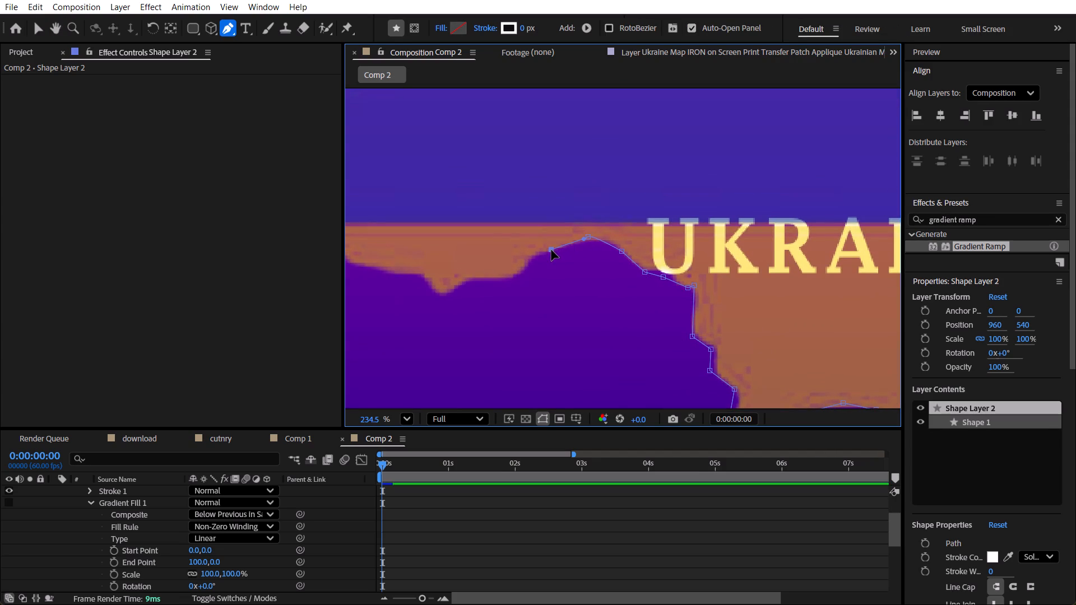
click(533, 255)
click(516, 277)
click(491, 280)
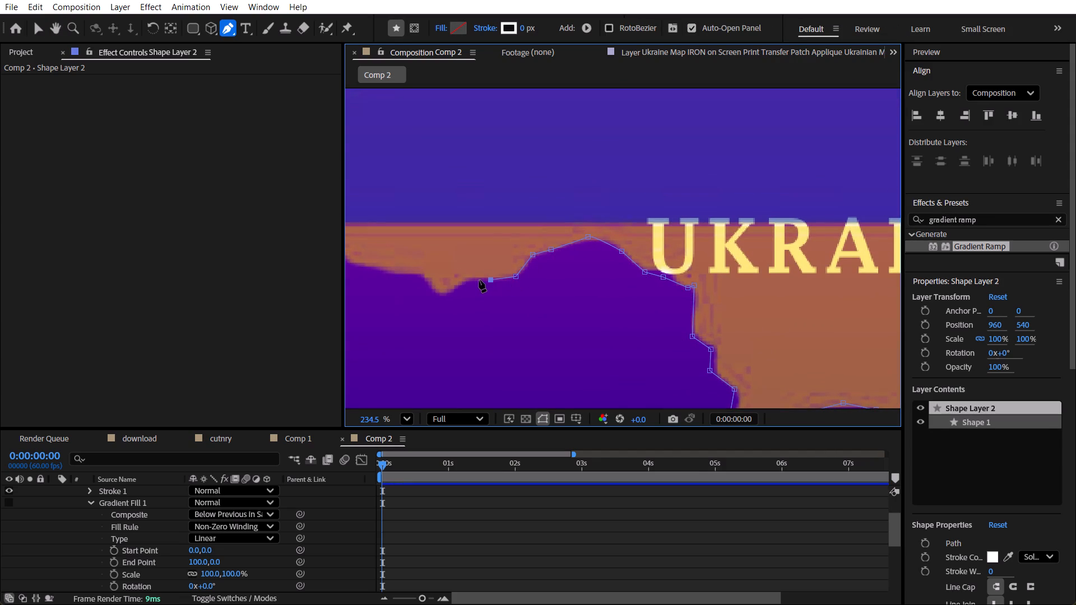
Trace around the small downward bump and along the border west of it, ending with a curved vertex.
click(461, 280)
click(448, 294)
drag(430, 292, 430, 289)
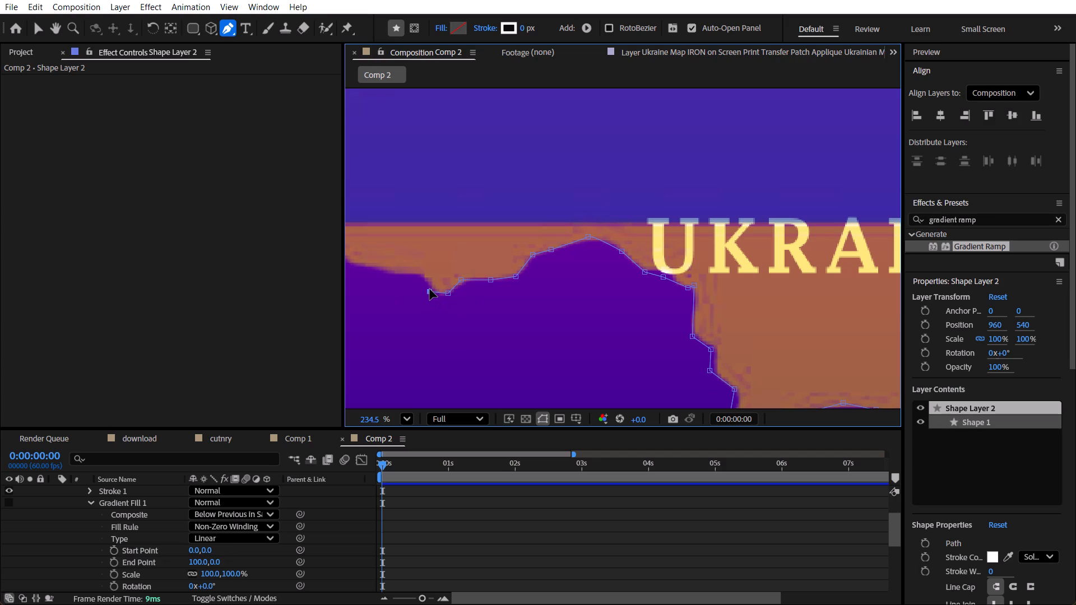
drag(430, 289, 430, 286)
click(421, 278)
drag(399, 277, 384, 277)
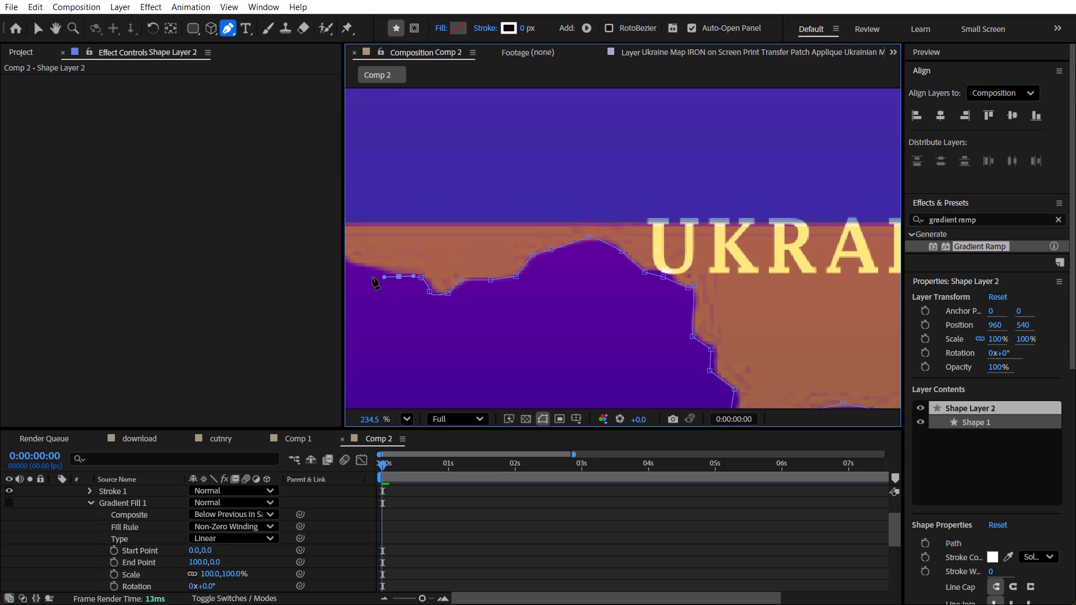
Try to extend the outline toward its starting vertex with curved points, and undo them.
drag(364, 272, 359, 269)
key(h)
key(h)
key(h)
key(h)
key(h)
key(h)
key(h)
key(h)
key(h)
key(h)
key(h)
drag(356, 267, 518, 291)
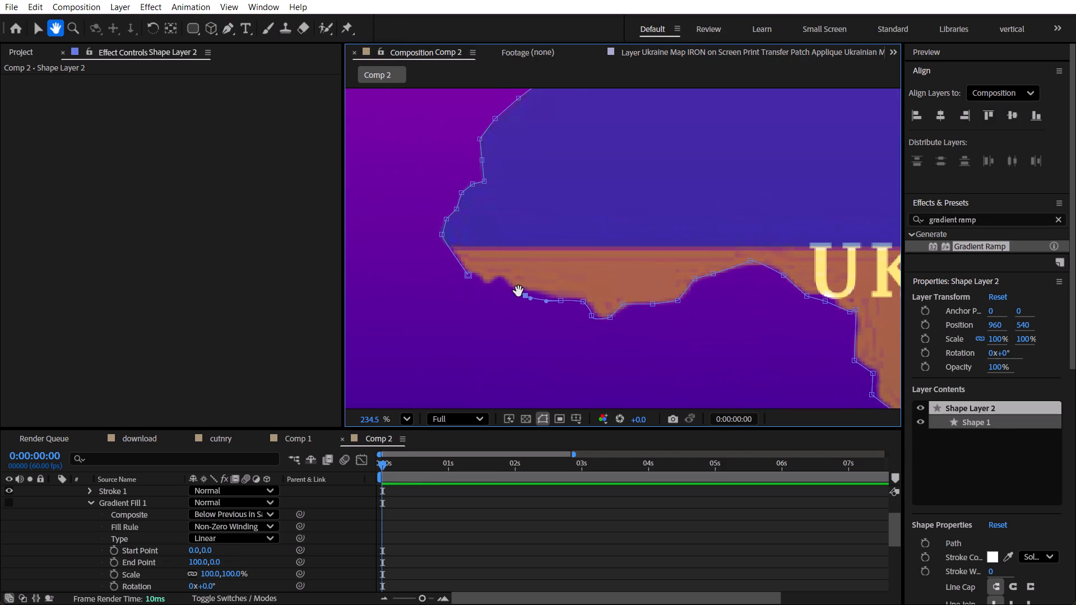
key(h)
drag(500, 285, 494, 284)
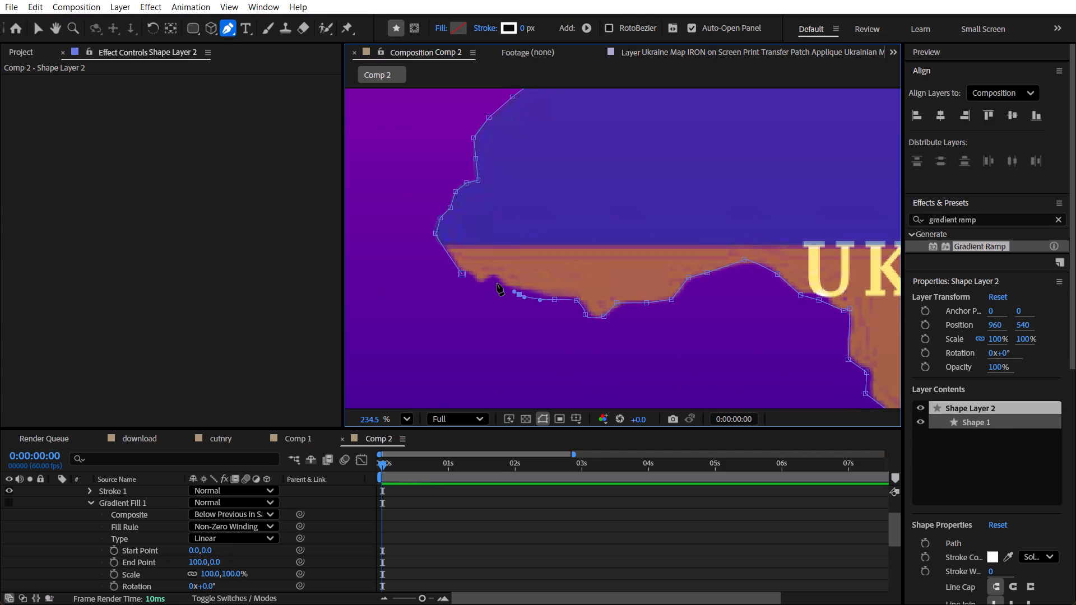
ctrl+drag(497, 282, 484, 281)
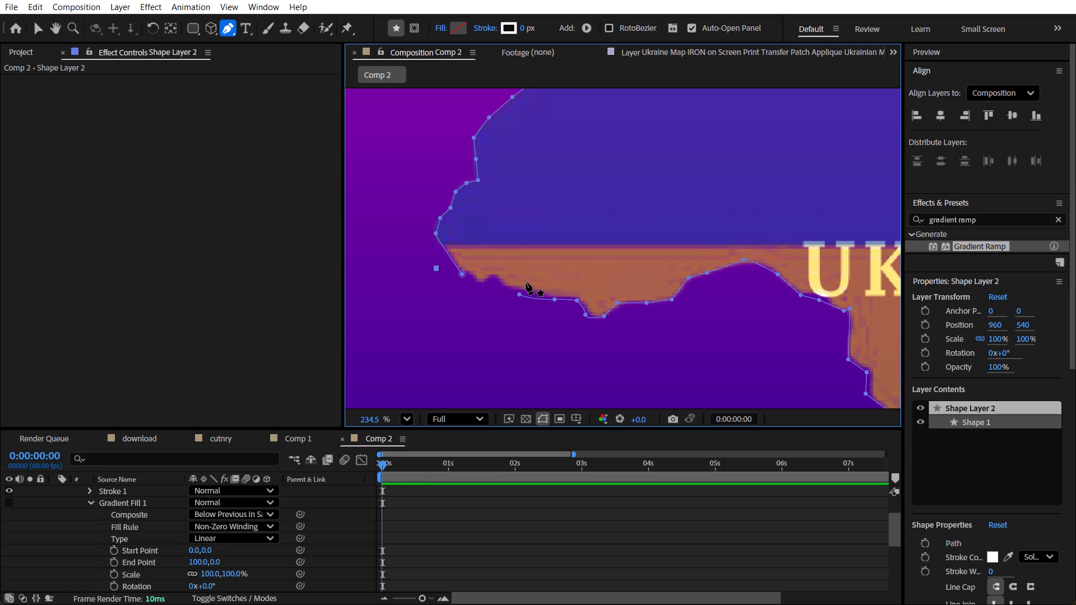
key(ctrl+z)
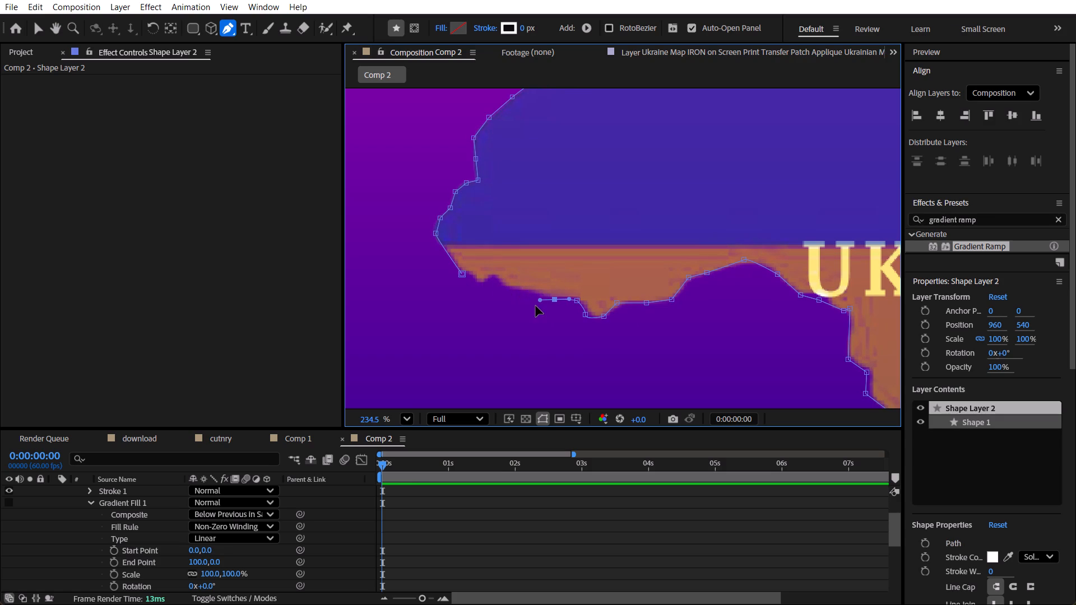
Trace the last jagged stretch of the southwestern border westward and close the map outline at its starting vertex.
click(541, 303)
click(556, 302)
click(526, 291)
click(505, 291)
click(495, 278)
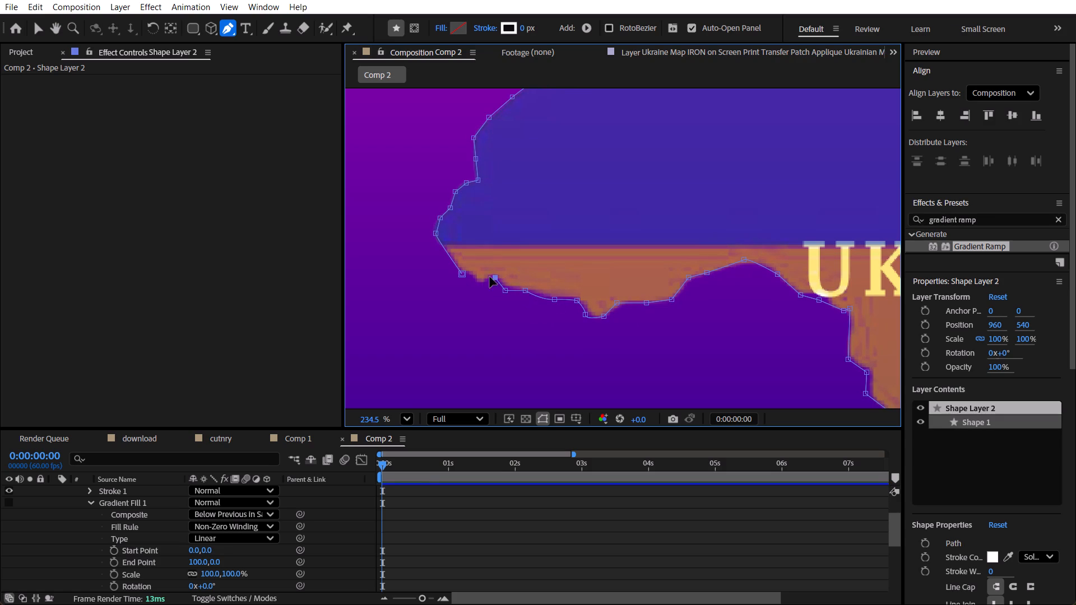
click(481, 286)
click(471, 276)
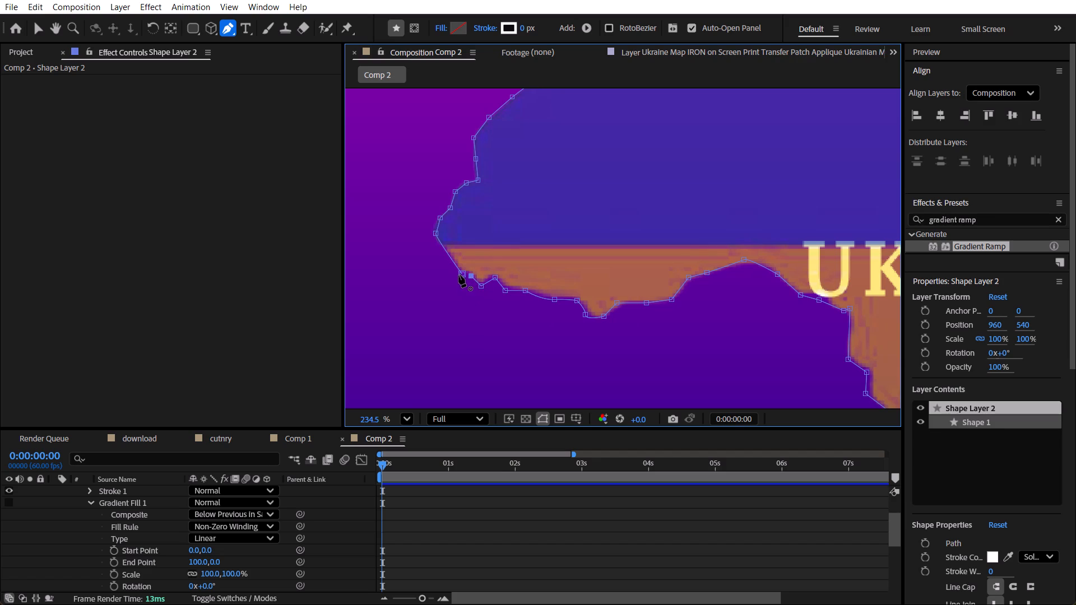
click(459, 275)
scroll(487, 313, down, 4)
scroll(421, 299, down, 5)
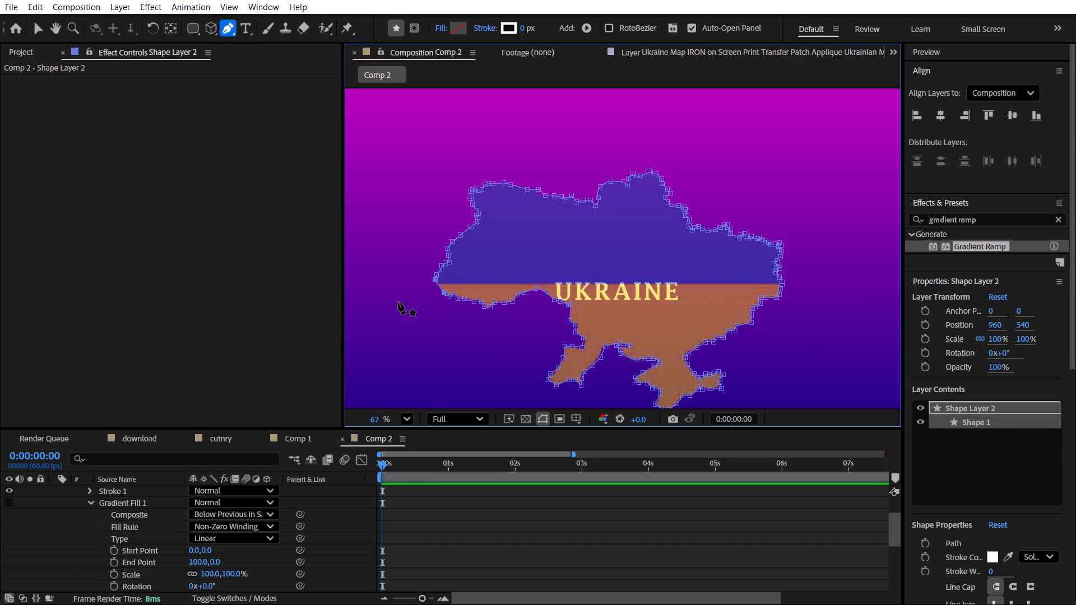
scroll(381, 300, down, 3)
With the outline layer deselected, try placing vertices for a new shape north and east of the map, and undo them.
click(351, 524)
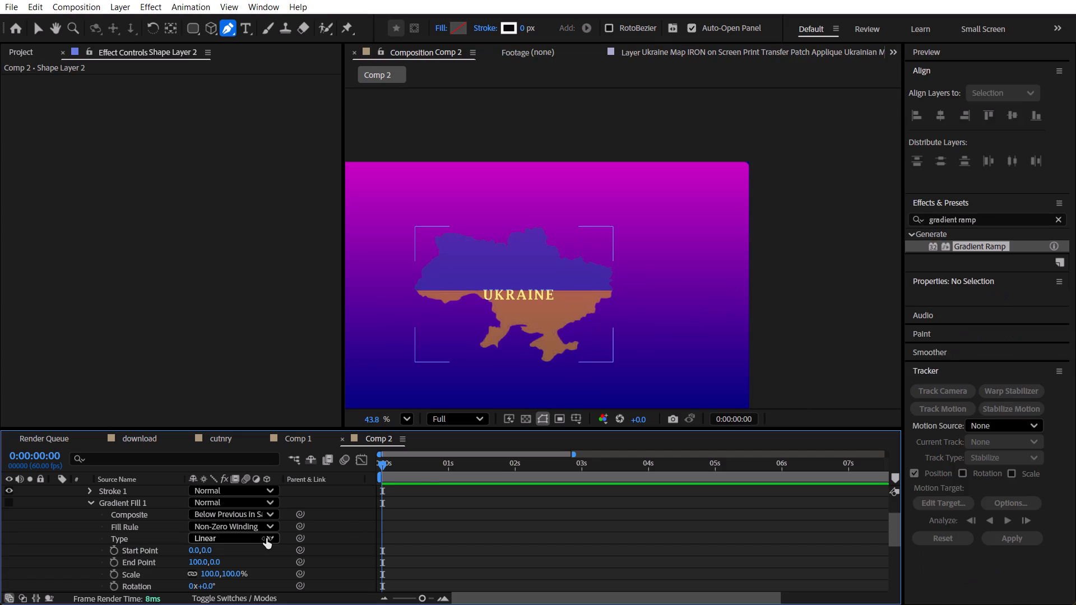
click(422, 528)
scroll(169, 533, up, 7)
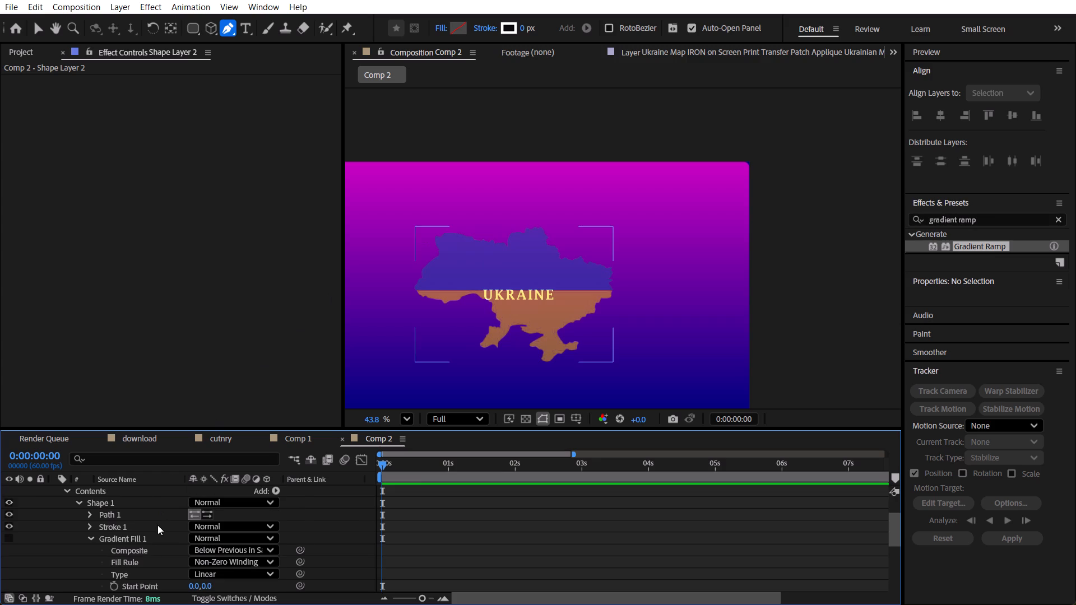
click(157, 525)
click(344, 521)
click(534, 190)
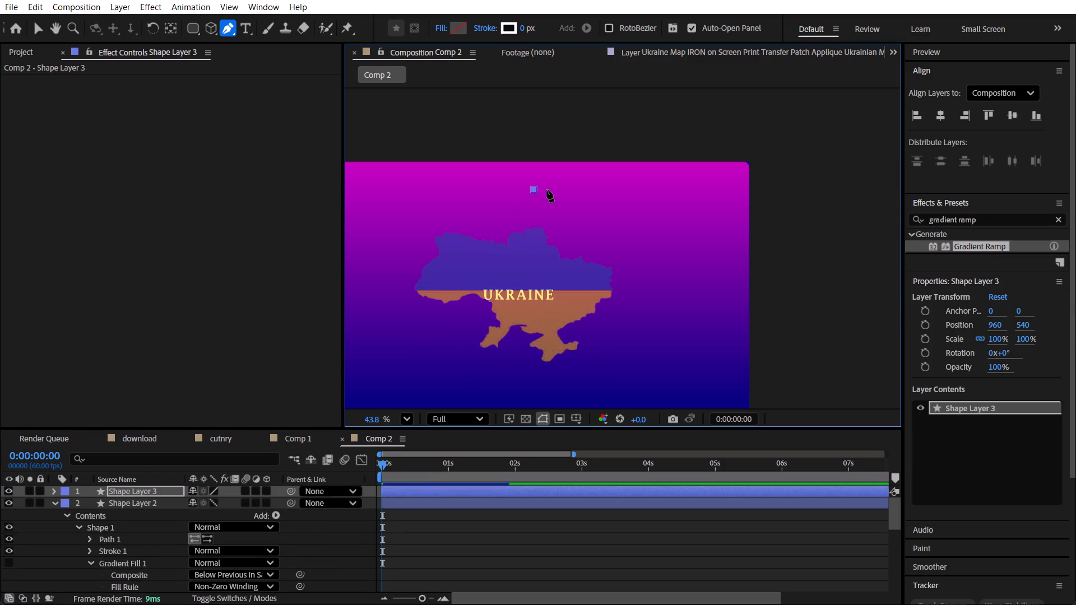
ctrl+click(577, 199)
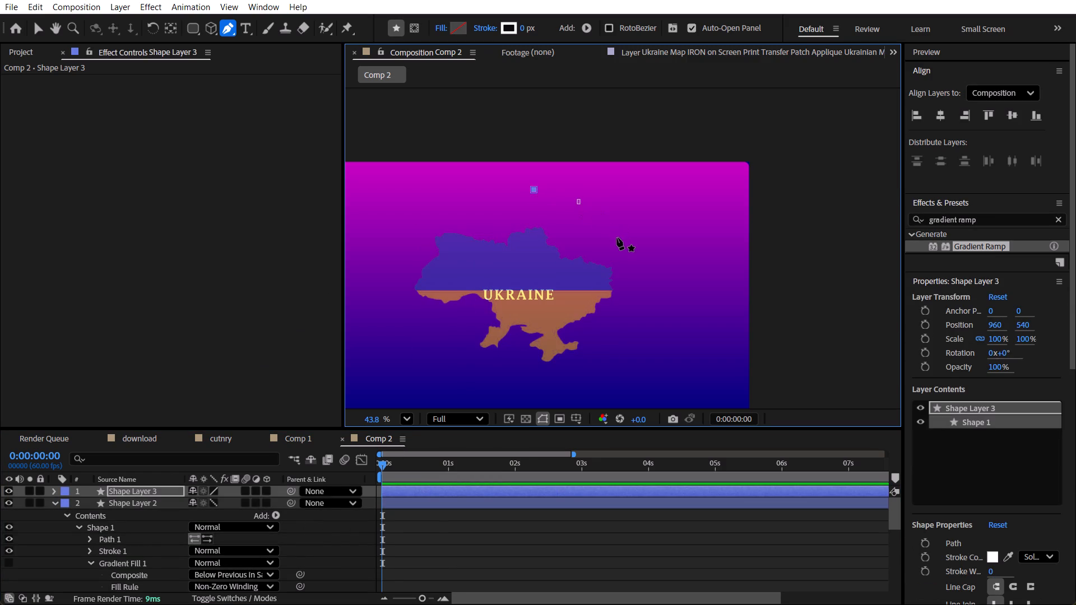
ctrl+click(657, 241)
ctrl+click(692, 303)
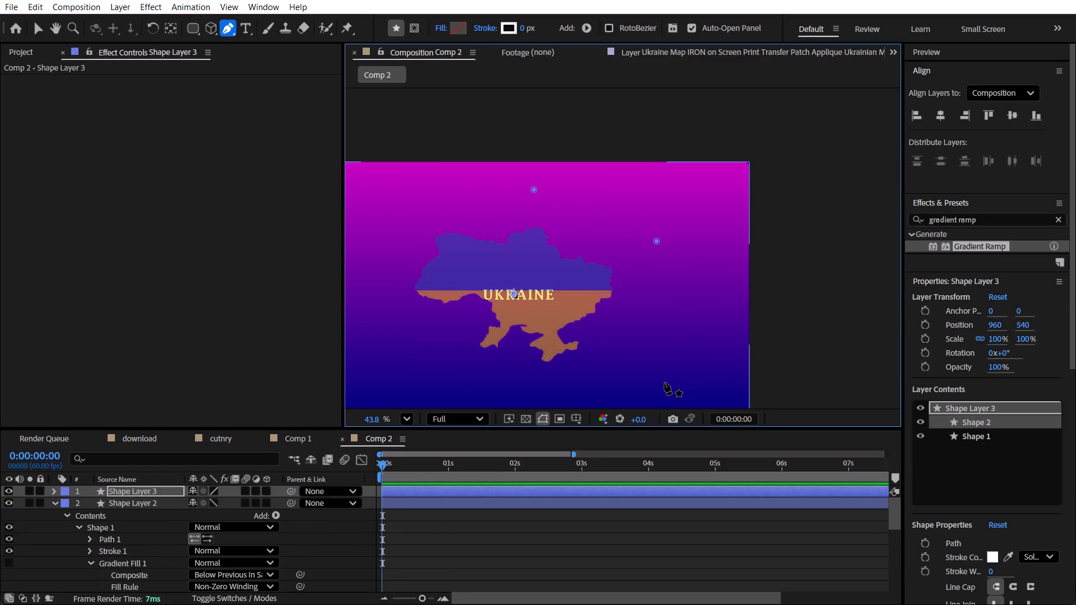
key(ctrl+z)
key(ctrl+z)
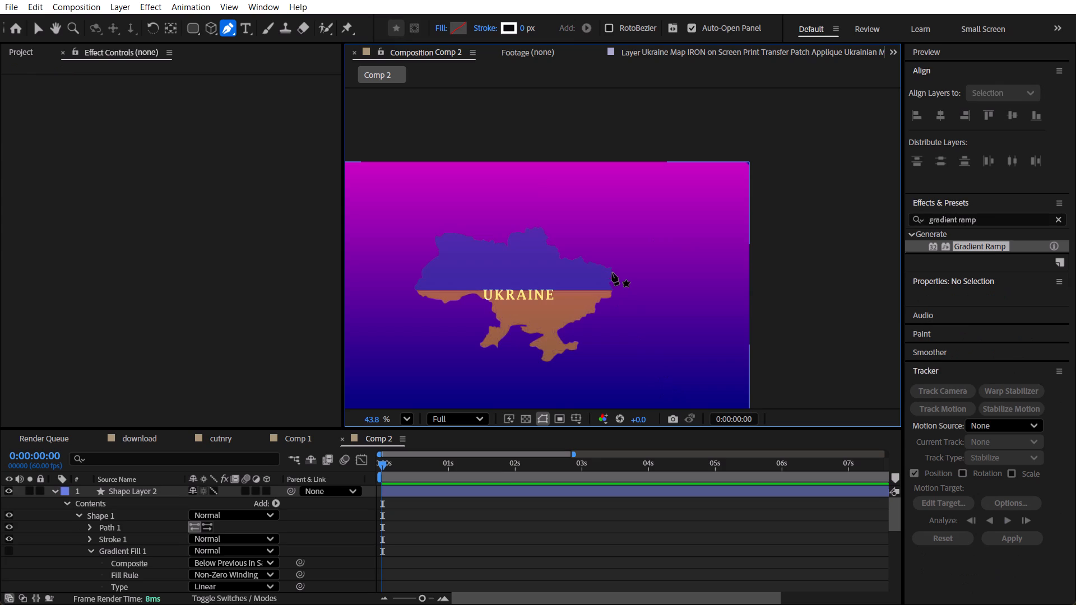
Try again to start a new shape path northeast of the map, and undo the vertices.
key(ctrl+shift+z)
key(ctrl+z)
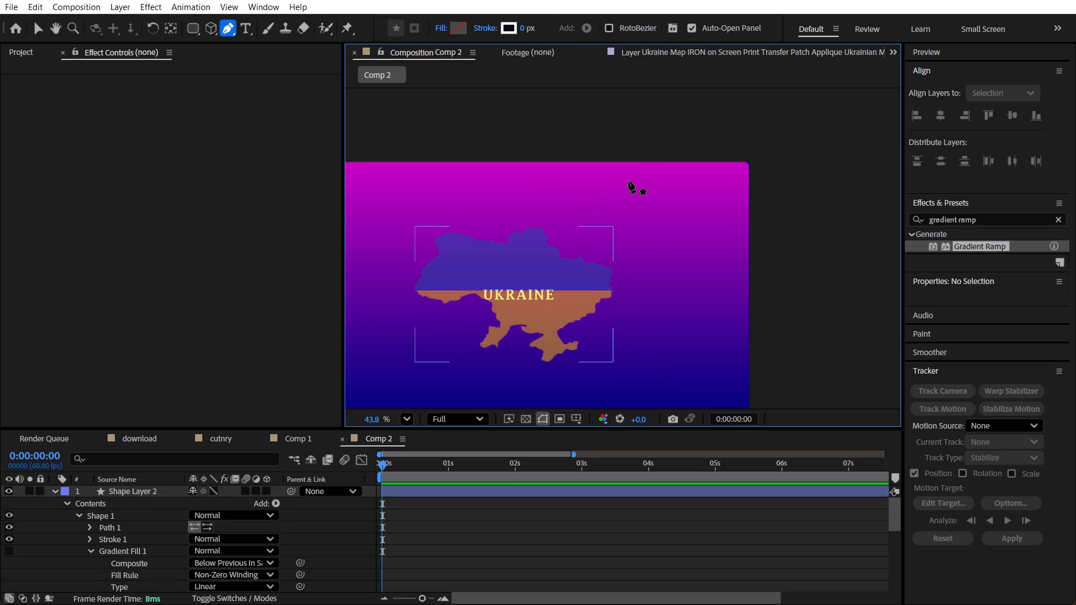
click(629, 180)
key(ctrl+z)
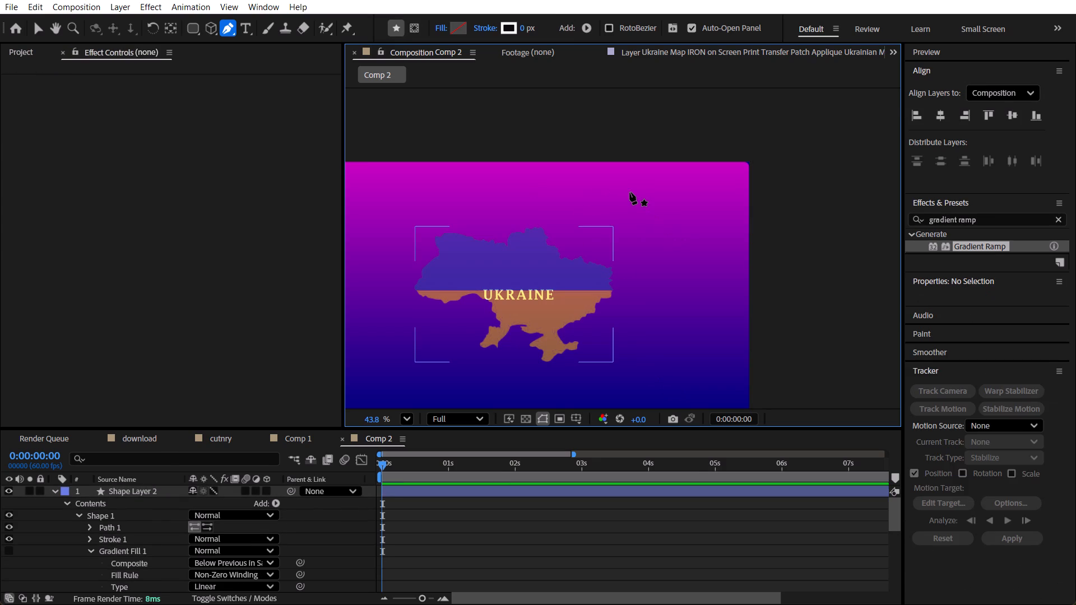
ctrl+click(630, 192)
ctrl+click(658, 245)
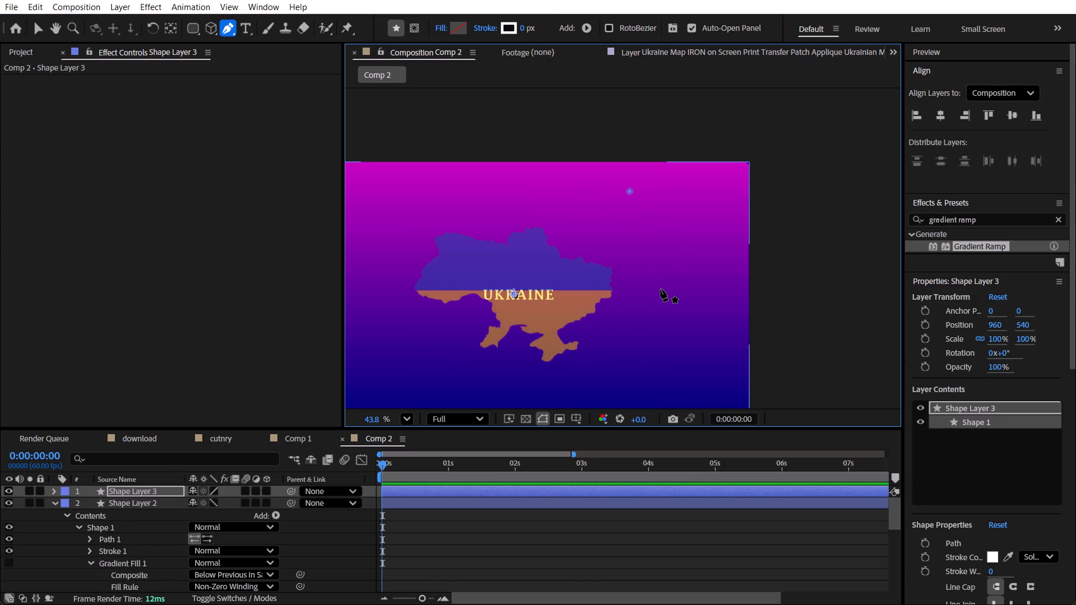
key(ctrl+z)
Start a straight-sided path on a new shape layer northeast of the map, running east, below, west and onto its northern part.
shift+click(634, 201)
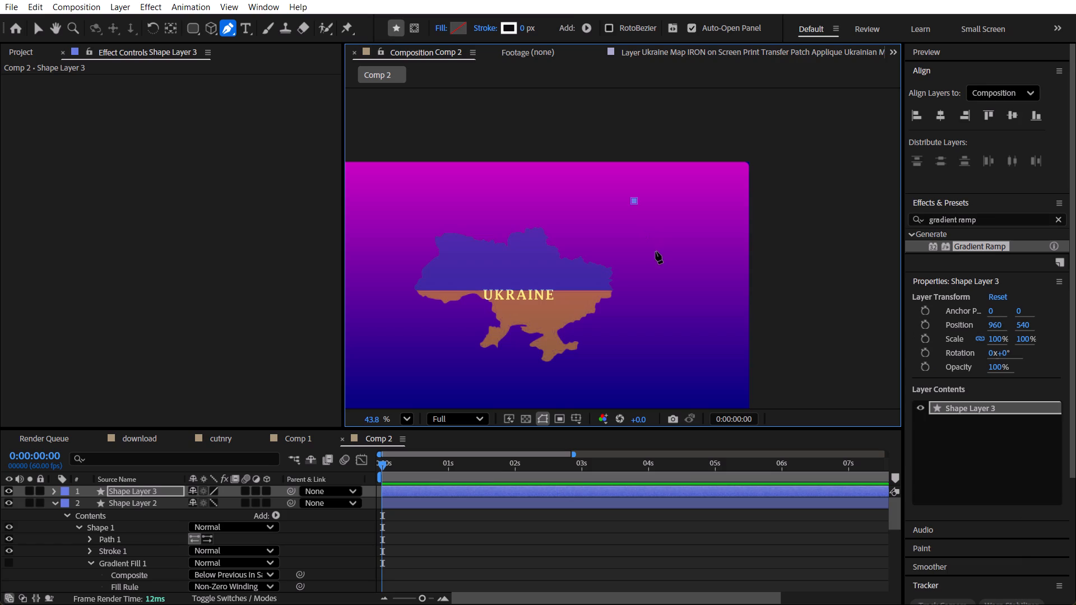
shift+click(656, 265)
shift+click(678, 331)
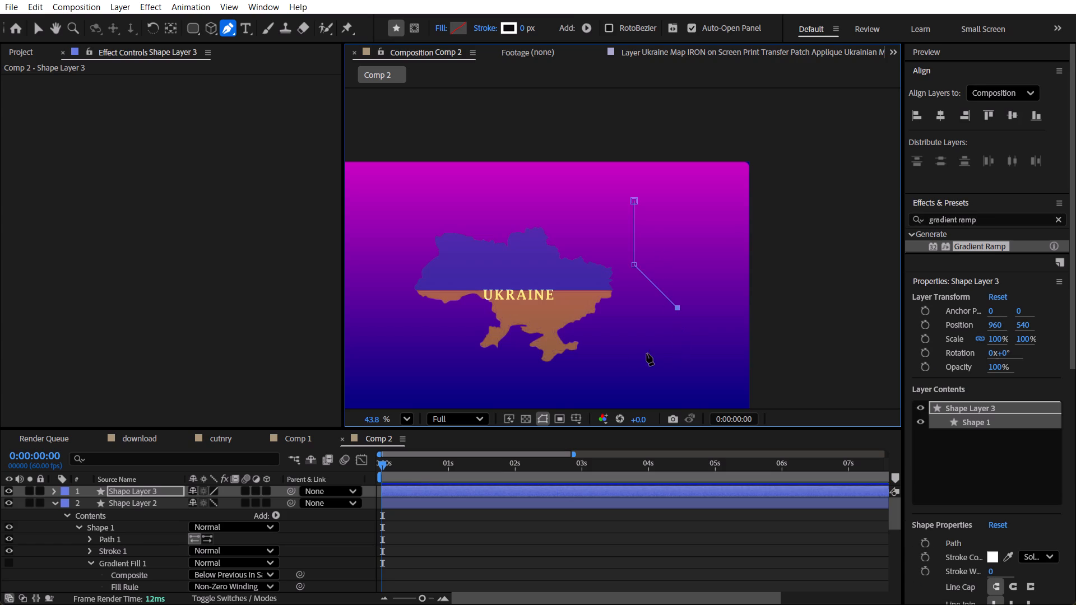
shift+click(592, 365)
shift+click(419, 338)
shift+click(438, 243)
shift+click(542, 220)
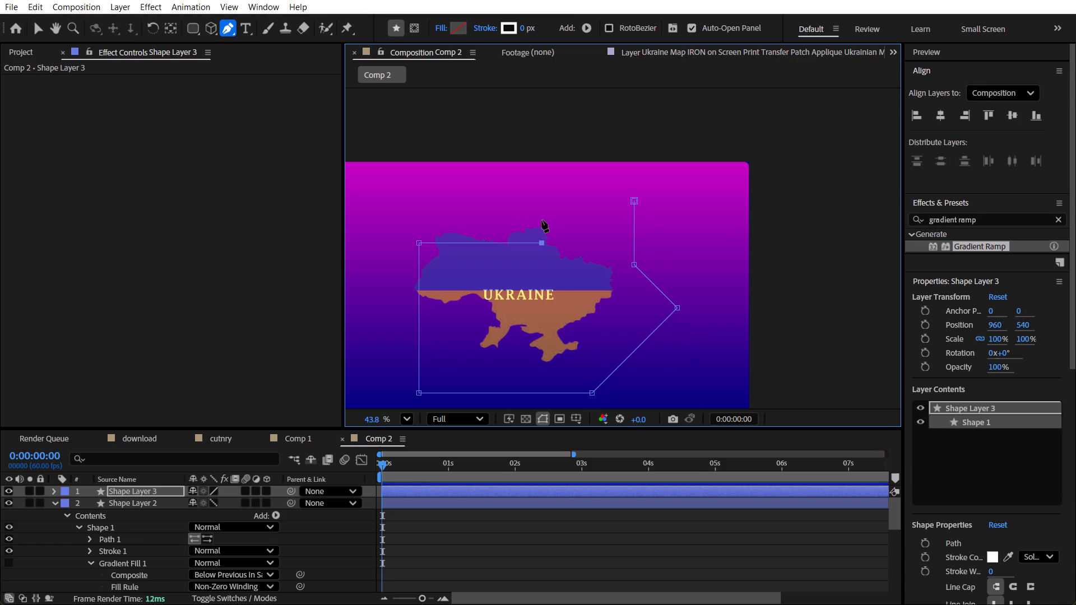
Extend the new path with straight segments around the title's U, across the map's interior and up above its northeastern edge.
shift+click(485, 342)
shift+click(484, 290)
shift+click(484, 264)
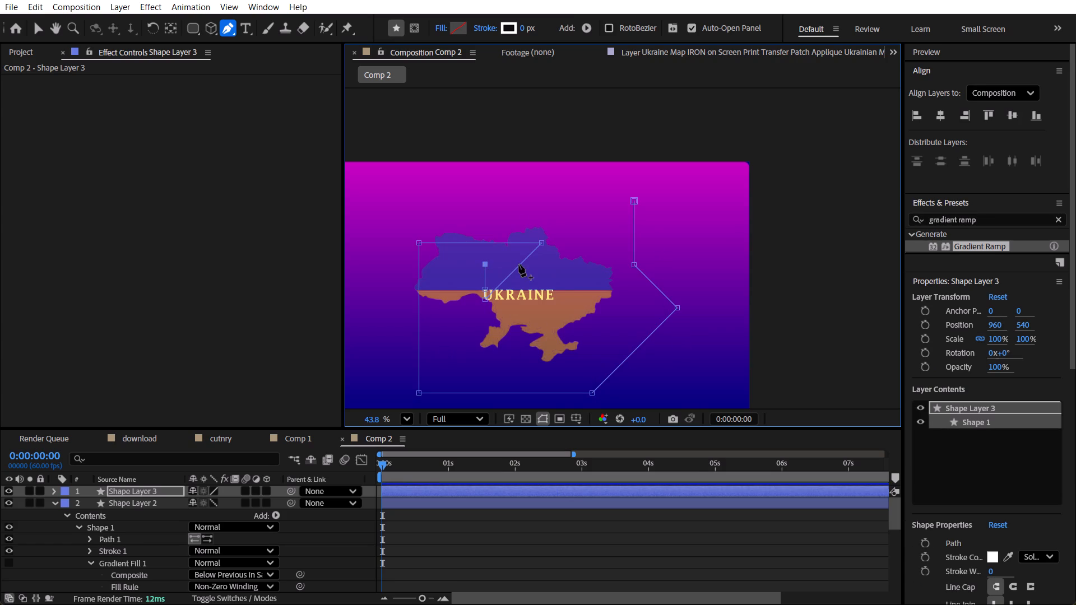
shift+click(511, 264)
shift+click(502, 274)
shift+click(512, 309)
shift+click(608, 314)
shift+click(577, 258)
shift+click(601, 207)
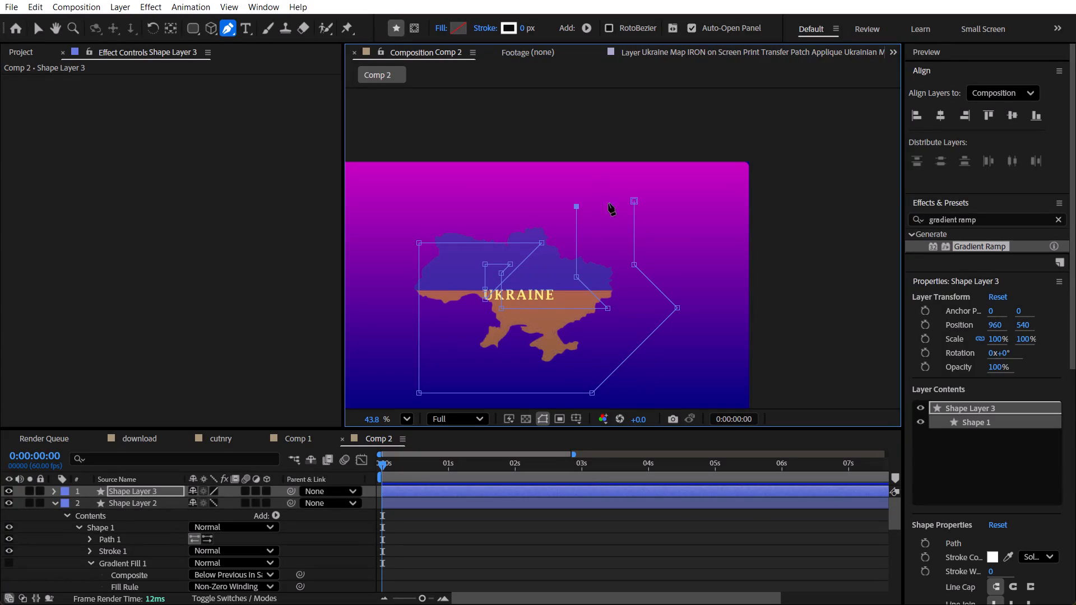
Extend the path in zigzags past the eastern and southern sides, a curved loop northwest of the map, and across its top.
shift+click(690, 213)
shift+click(610, 278)
shift+click(731, 361)
shift+click(594, 373)
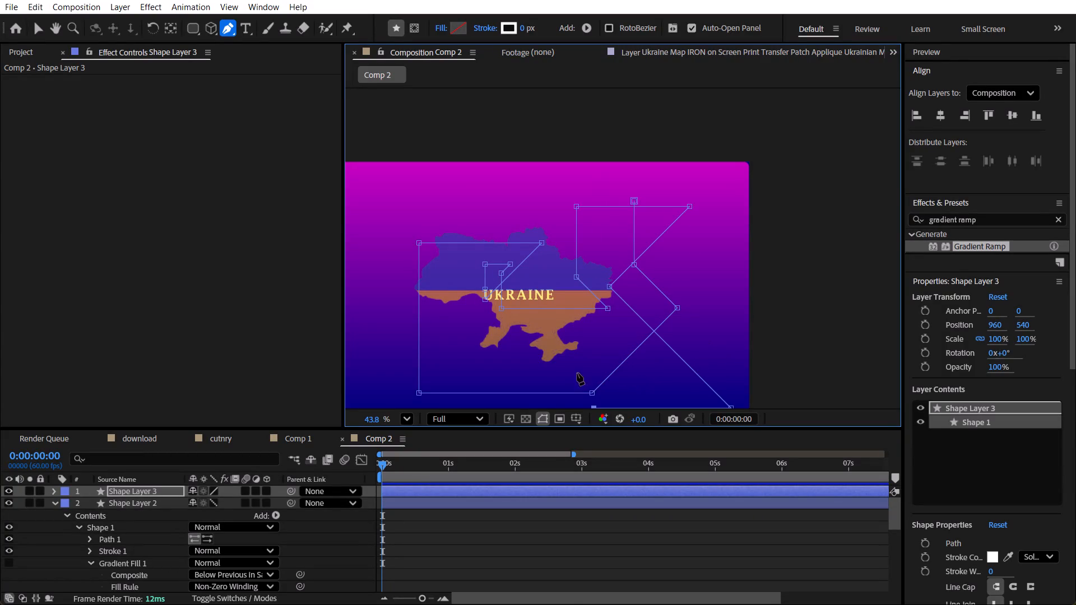
shift+click(409, 327)
shift+drag(400, 244, 412, 230)
shift+click(622, 200)
shift+click(755, 229)
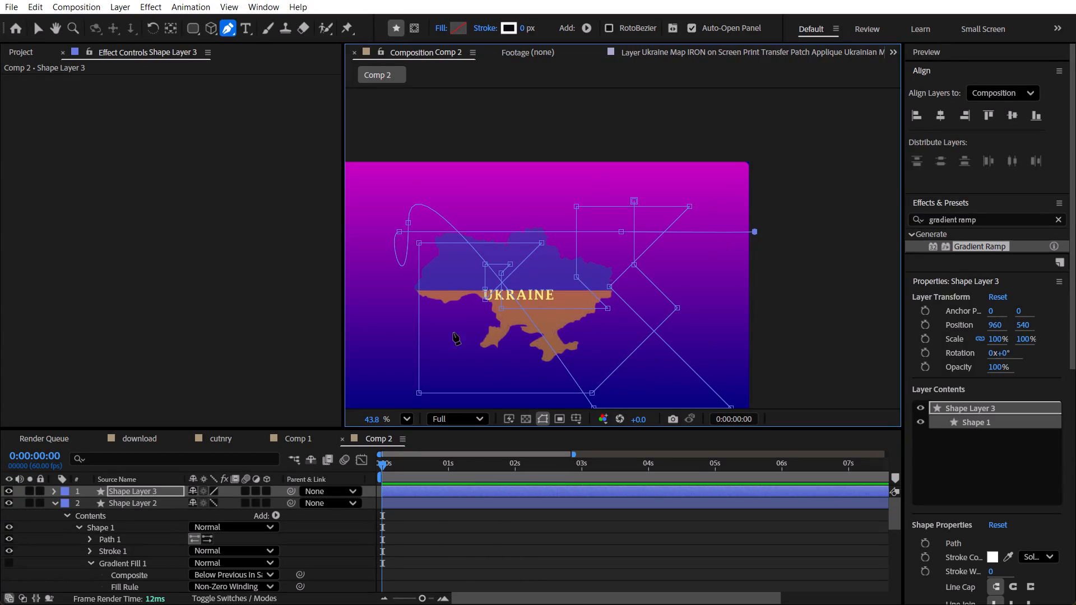
Add a wide curved vertex west of the map, followed by straight segments forming an open box around the southwest.
shift+drag(381, 315, 405, 351)
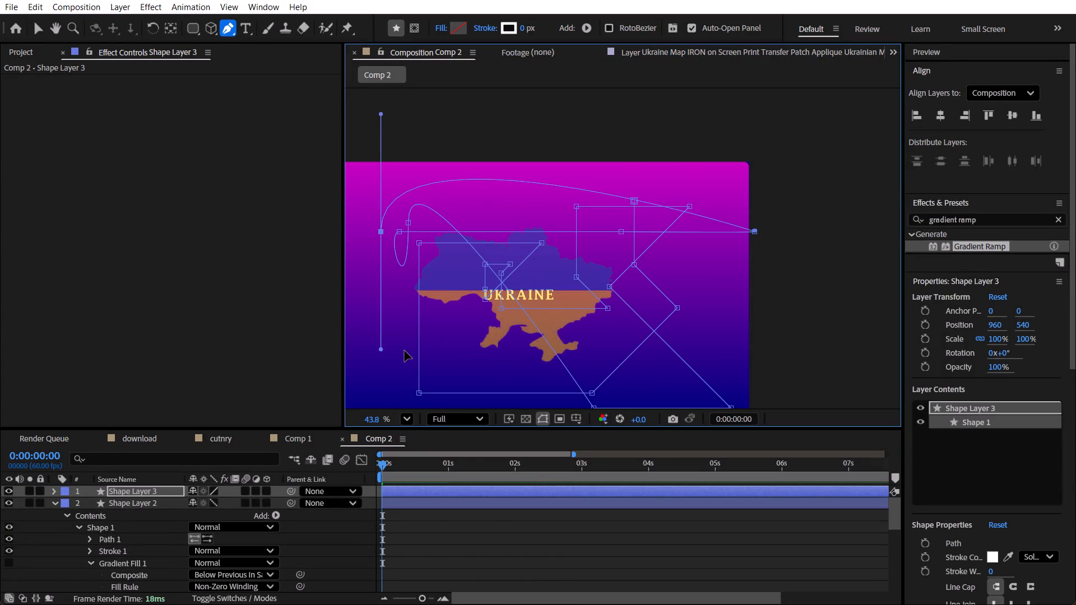
shift+drag(405, 351, 405, 337)
shift+click(472, 351)
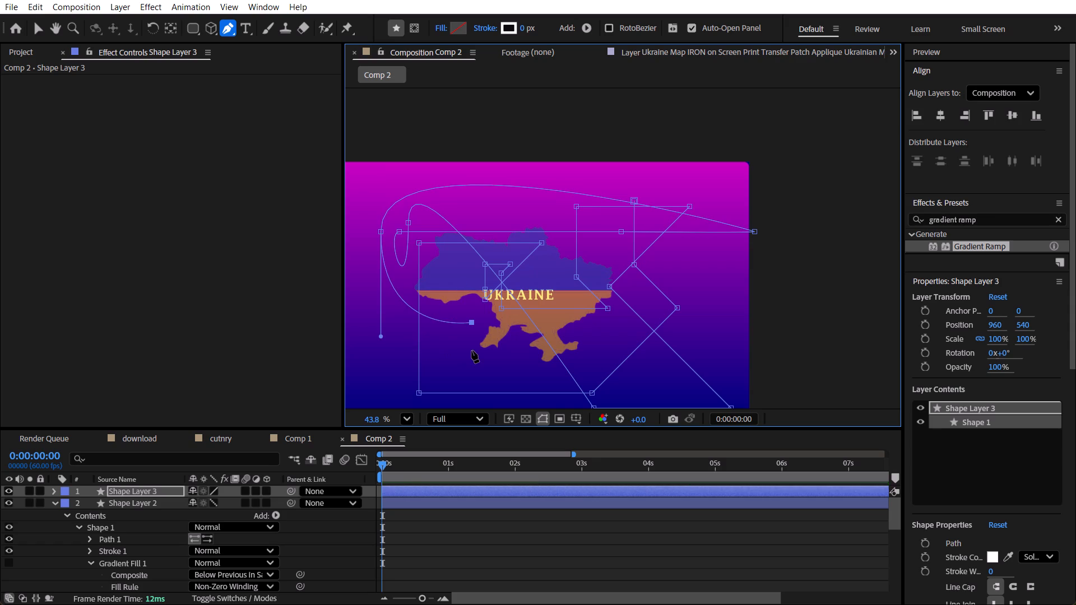
click(470, 361)
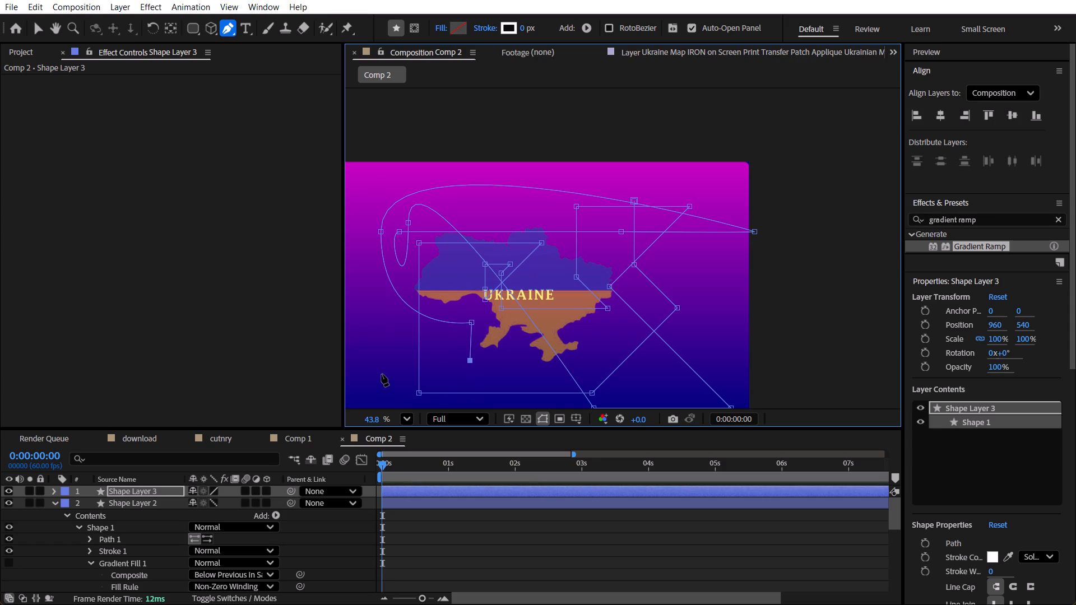
shift+click(375, 373)
shift+click(361, 289)
Curve the path through the map's western half and up over its top, ending with a straight segment to the northeast.
shift+drag(443, 270, 475, 301)
shift+drag(475, 301, 522, 362)
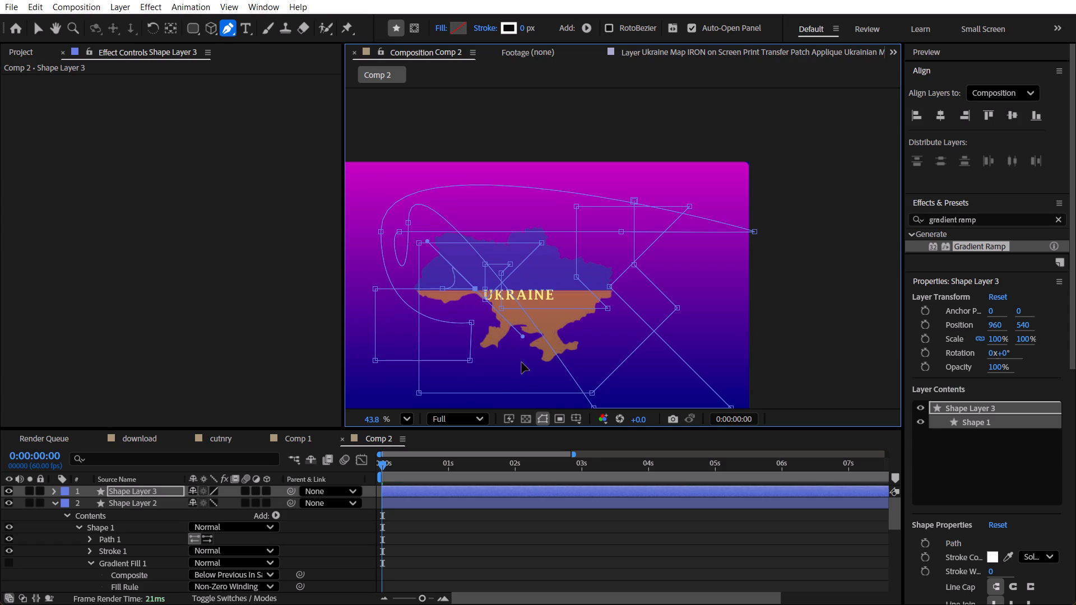
shift+drag(522, 362, 568, 366)
click(556, 207)
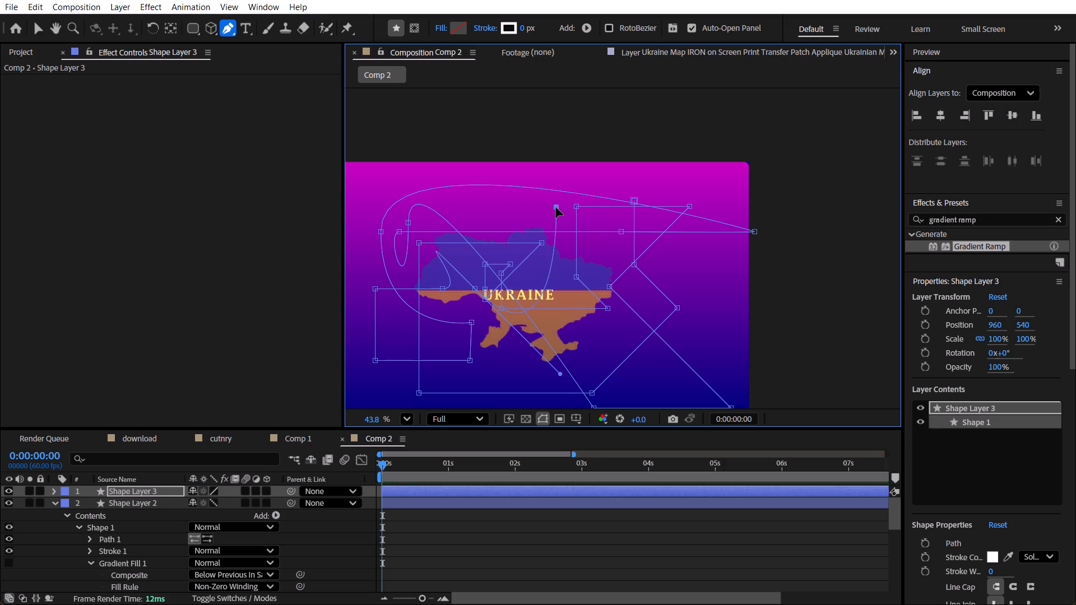
click(517, 200)
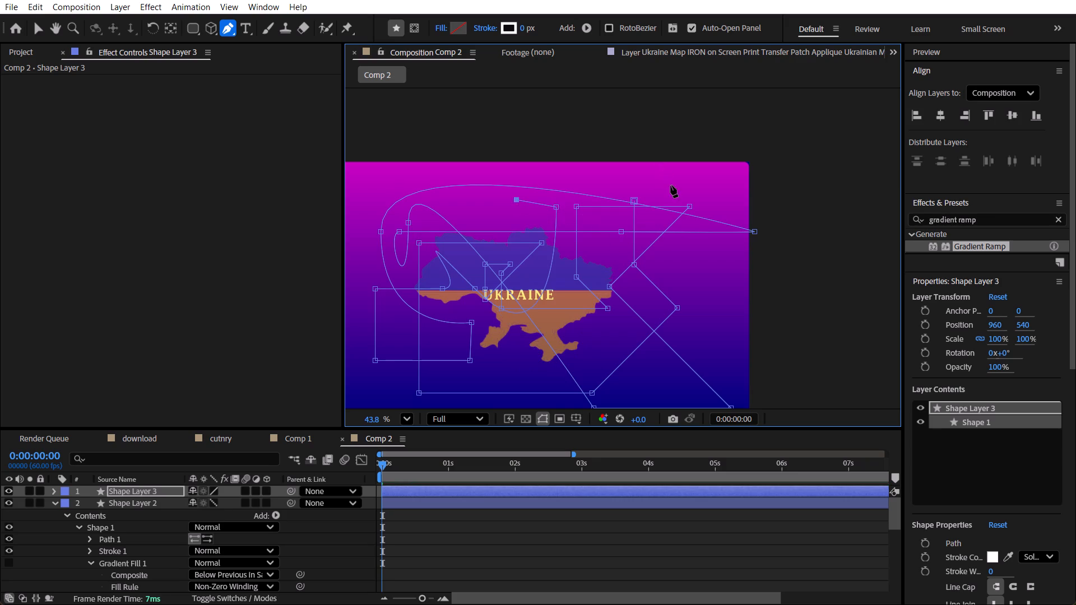
shift+click(671, 181)
Continue the path with curved and straight segments around the map's east and south, across its north, ending southeast of it.
shift+drag(712, 296, 646, 335)
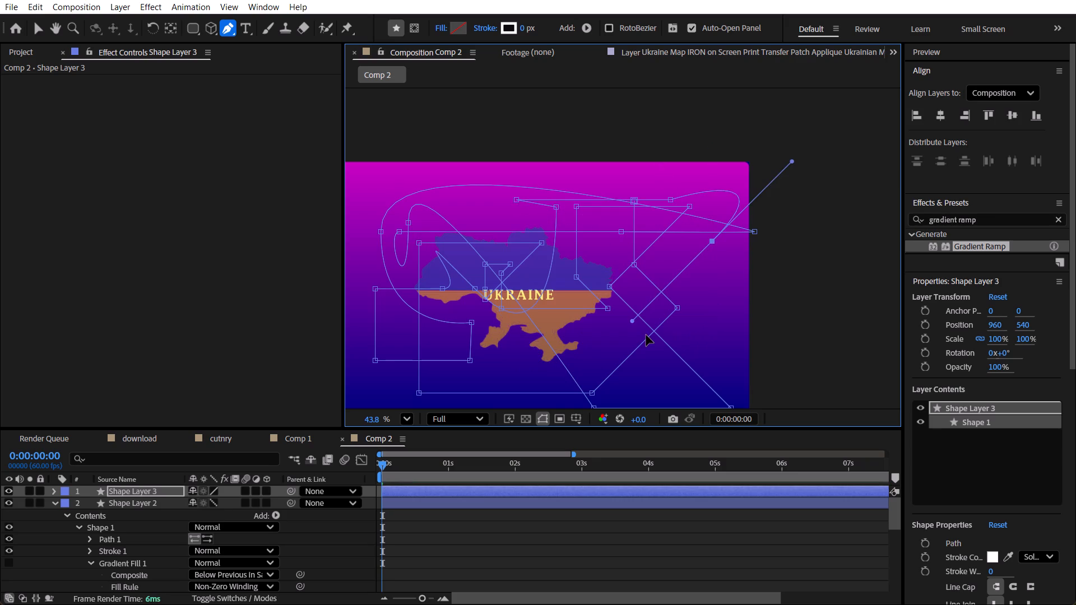
shift+drag(646, 335, 608, 301)
click(719, 341)
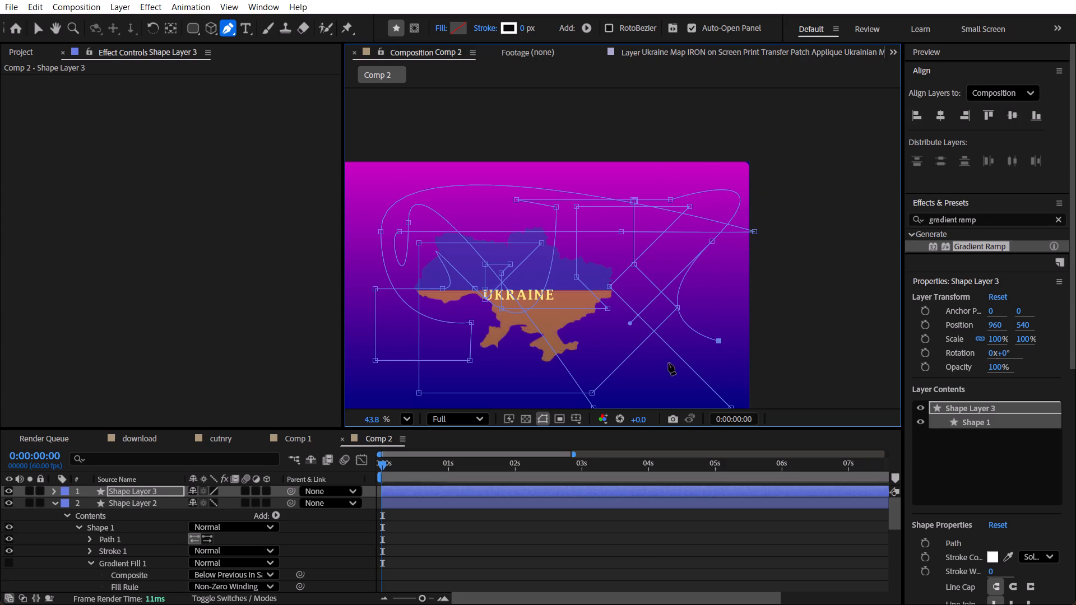
shift+click(649, 397)
shift+drag(476, 331, 461, 287)
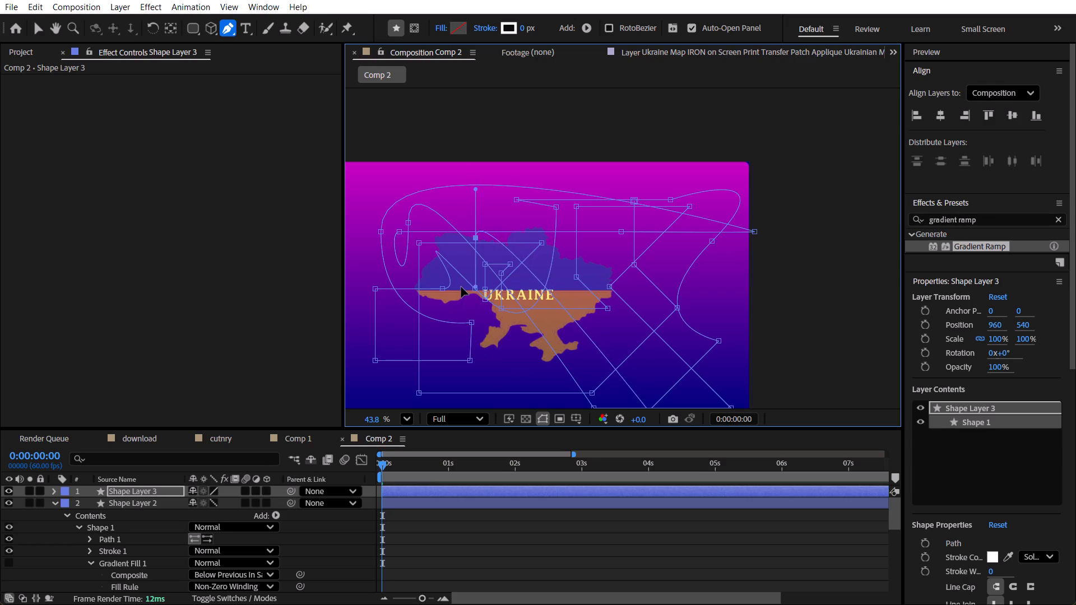
shift+drag(461, 287, 488, 71)
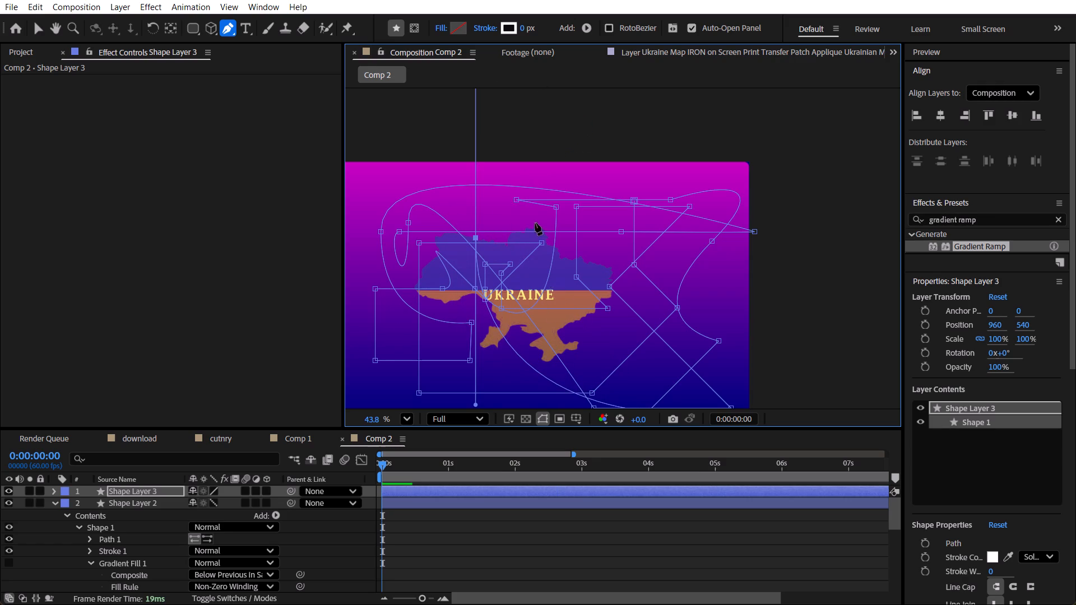
click(556, 258)
shift+drag(634, 299, 662, 327)
click(484, 264)
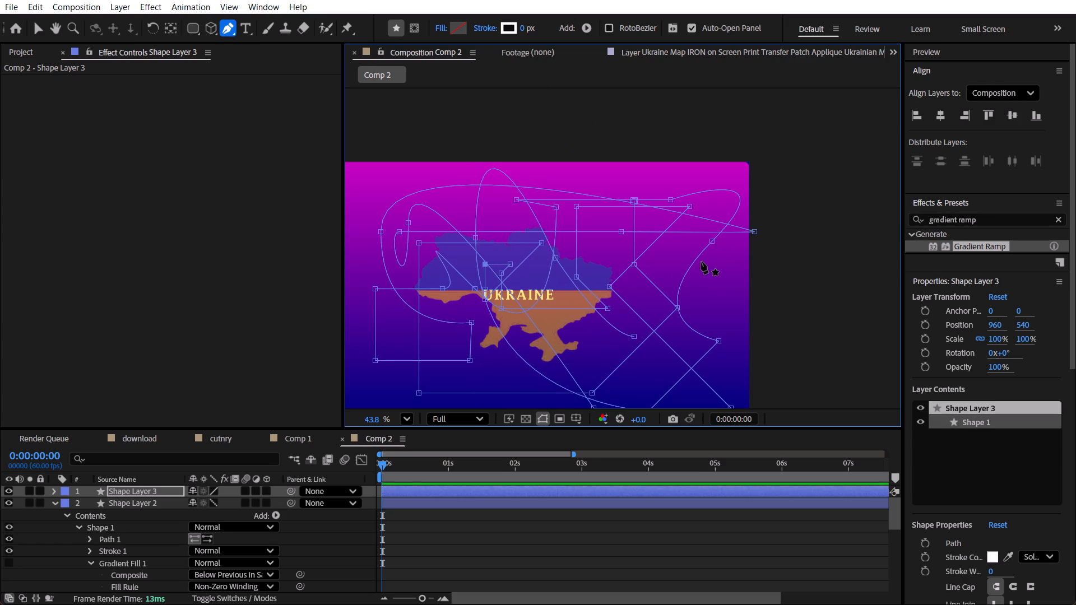
Delete Shape Layer 3 with its freehand pen path from the composition.
shift+click(721, 281)
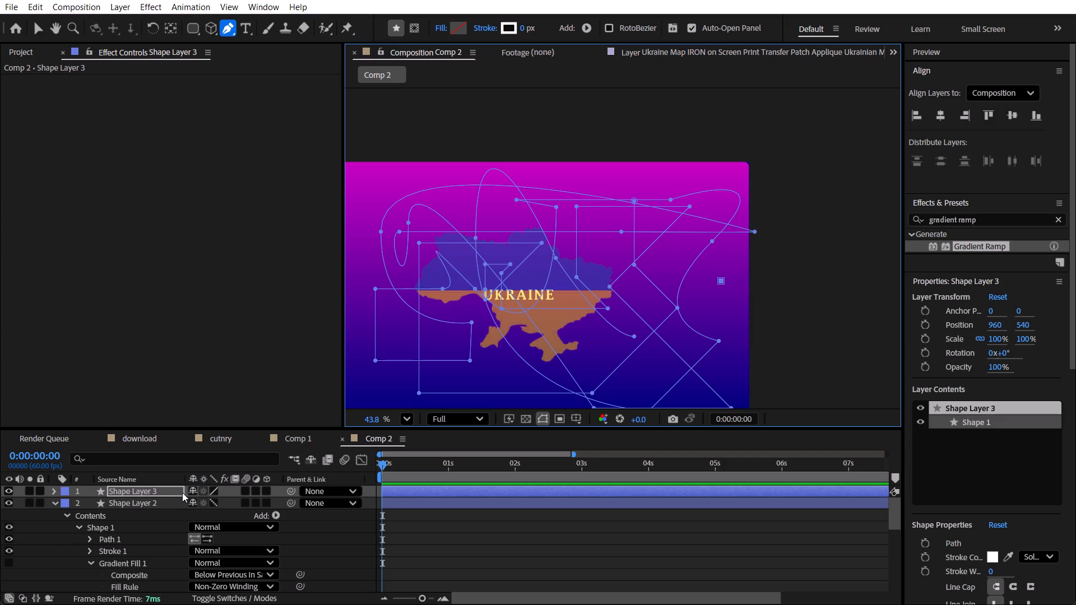
click(175, 492)
key(Delete)
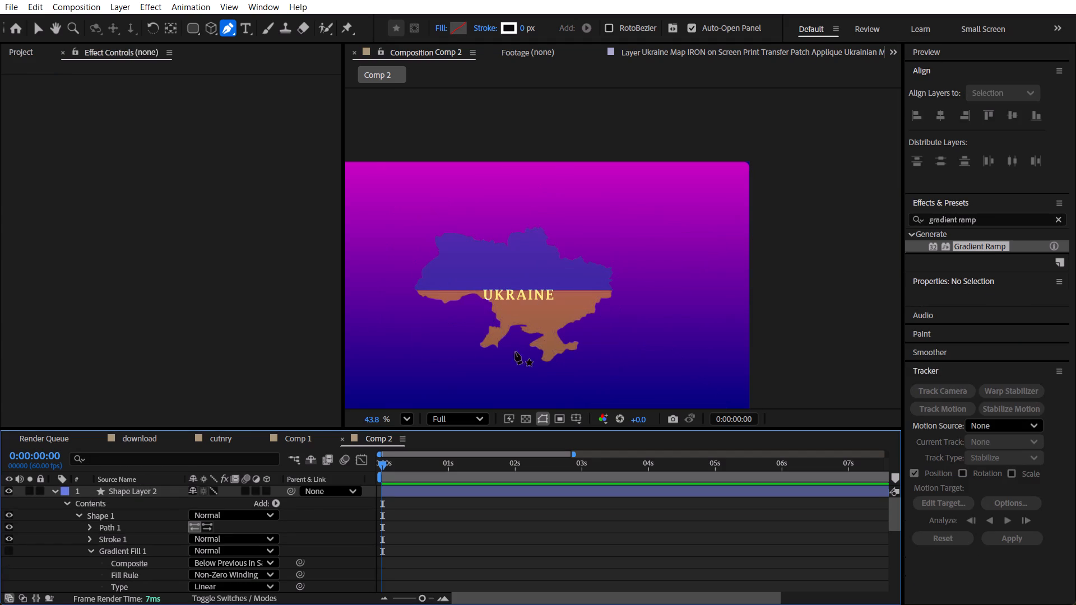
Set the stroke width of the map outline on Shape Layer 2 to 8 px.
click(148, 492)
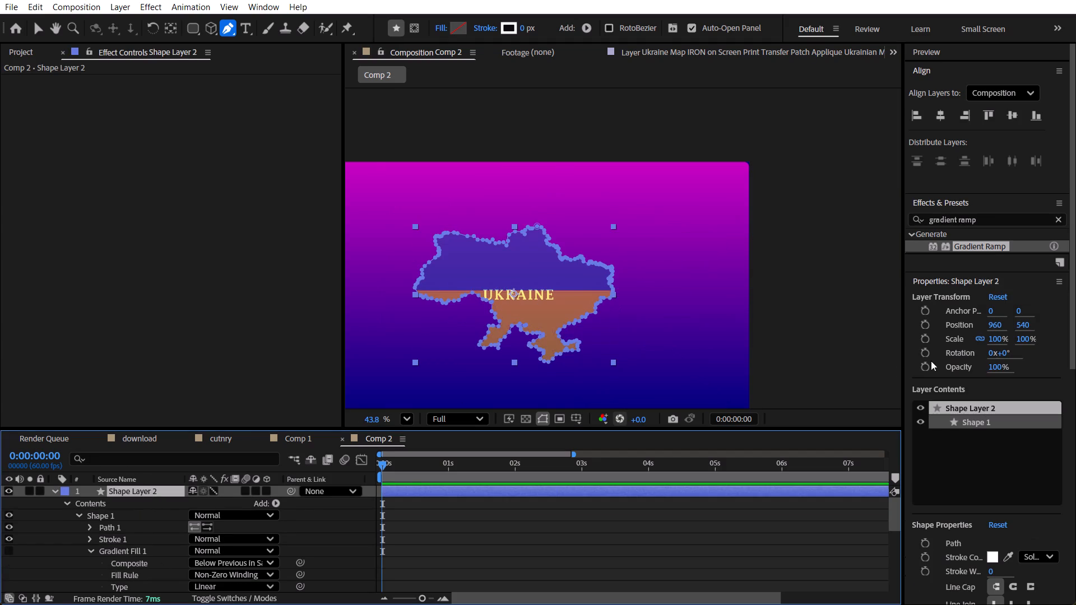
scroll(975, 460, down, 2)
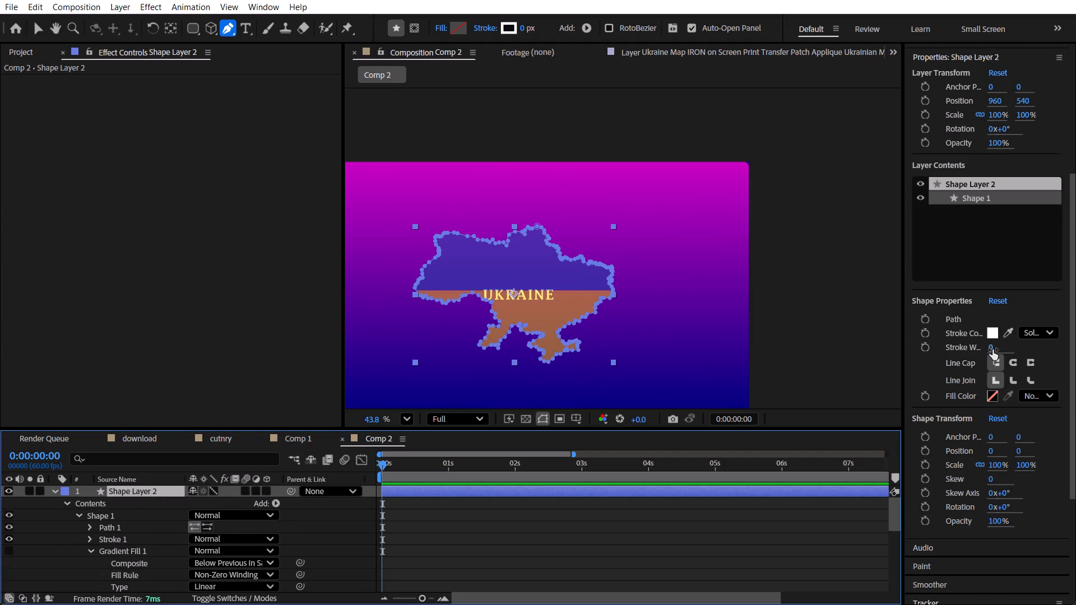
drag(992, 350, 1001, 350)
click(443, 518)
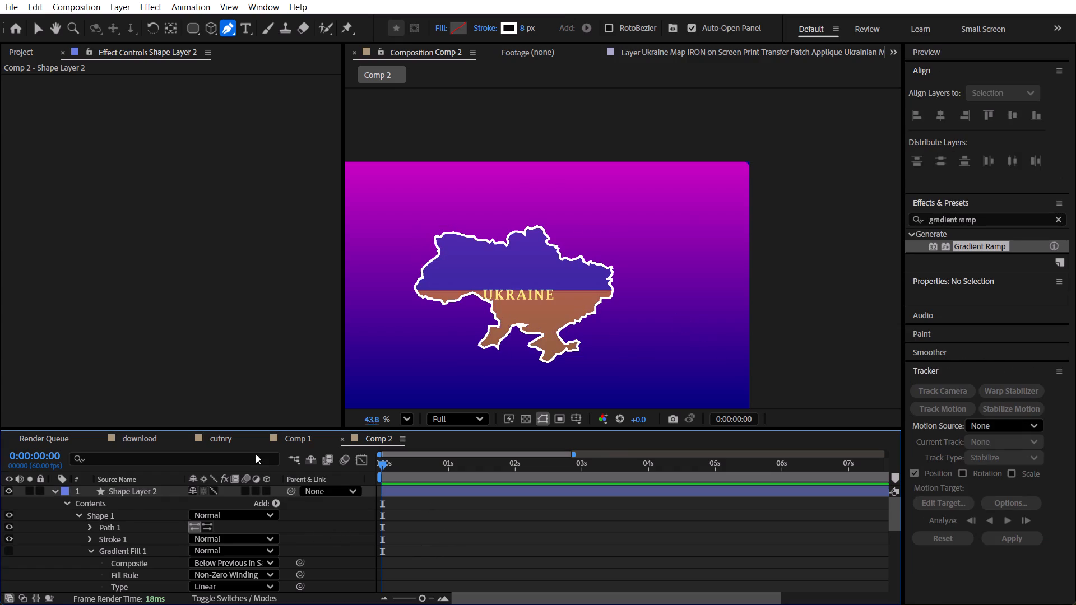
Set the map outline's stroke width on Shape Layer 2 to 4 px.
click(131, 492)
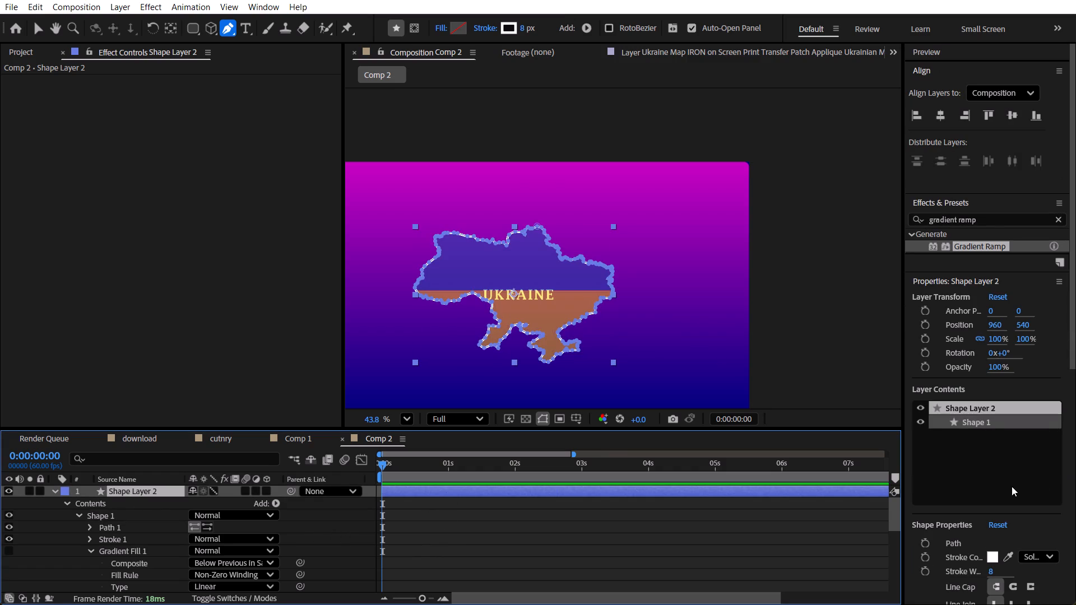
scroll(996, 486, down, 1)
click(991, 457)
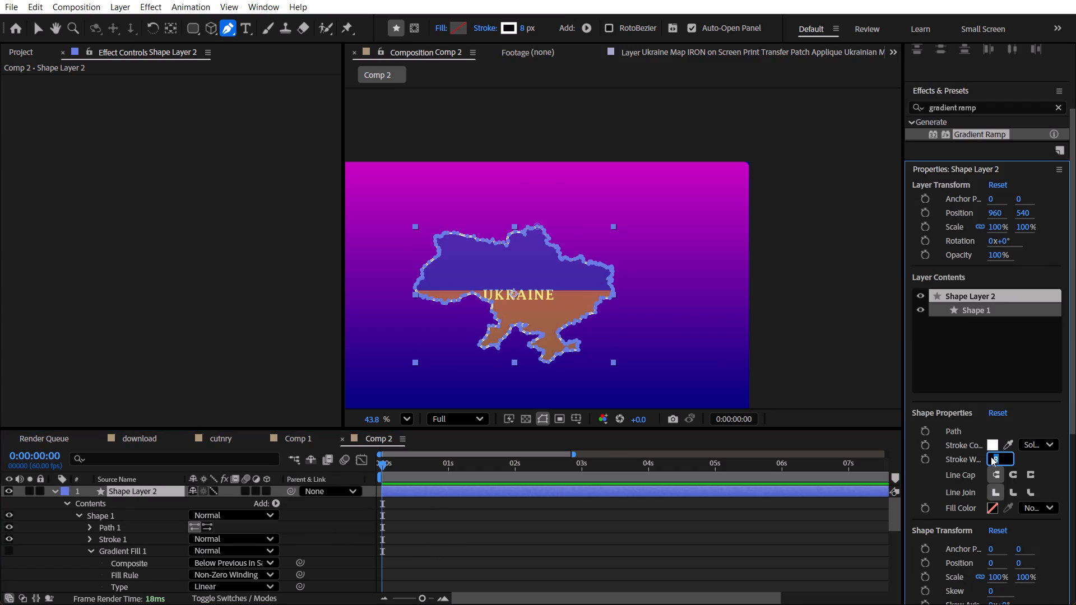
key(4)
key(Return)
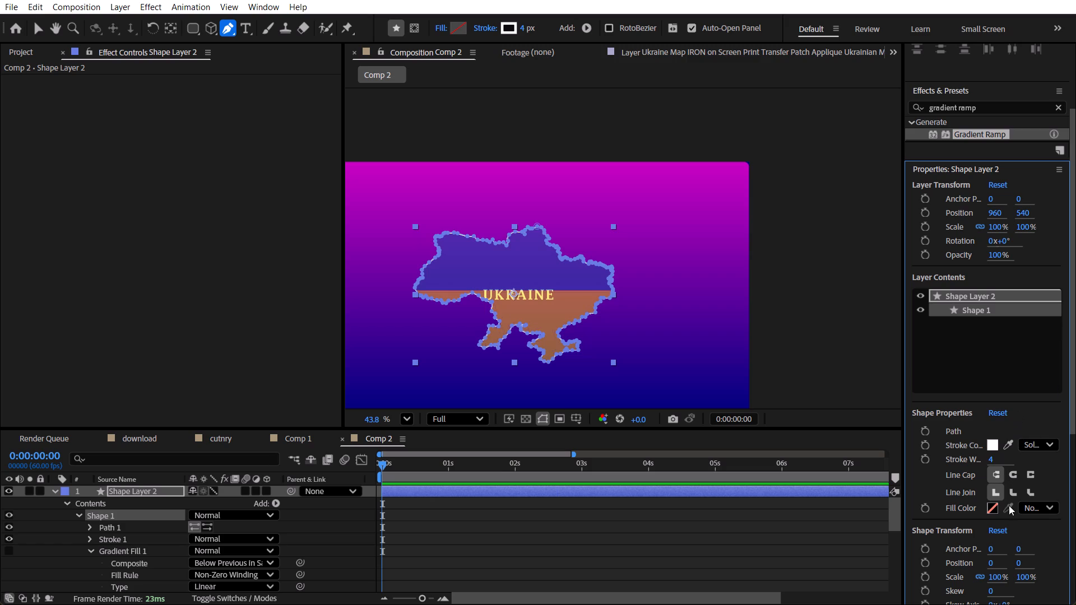
Give the map outline shape on Shape Layer 2 a solid red fill.
click(991, 508)
scroll(1031, 511, down, 1)
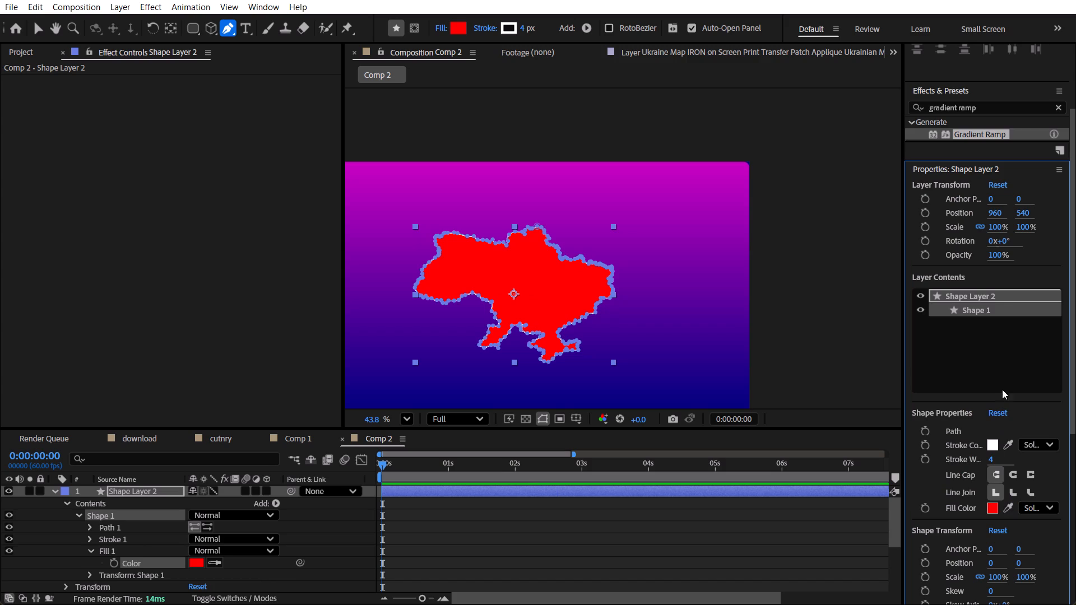
Set the red map shape's stroke width to 3 px.
click(990, 458)
key(3)
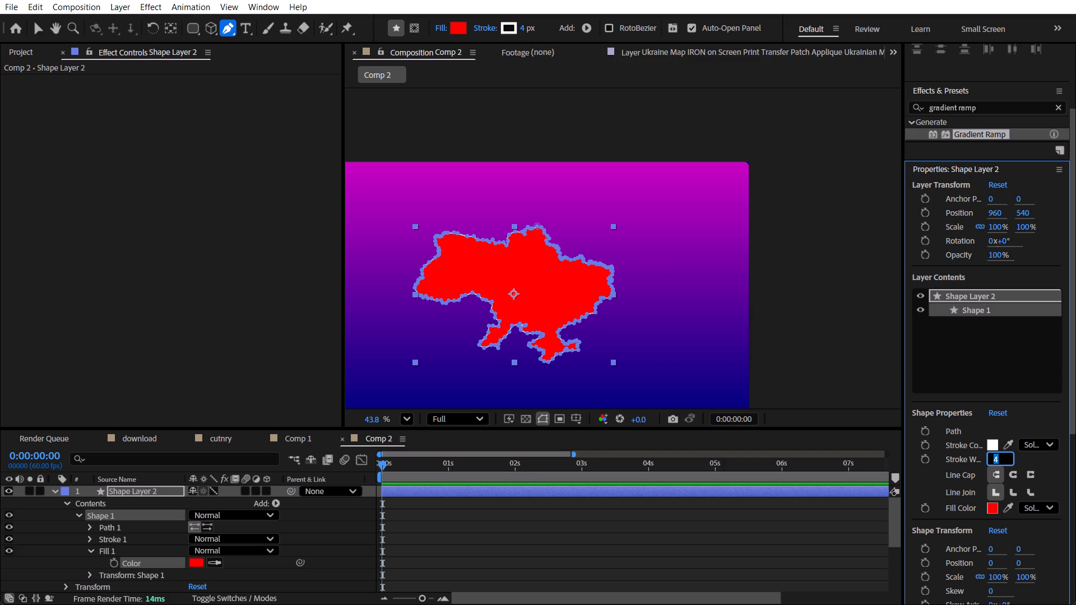
key(Return)
click(1053, 469)
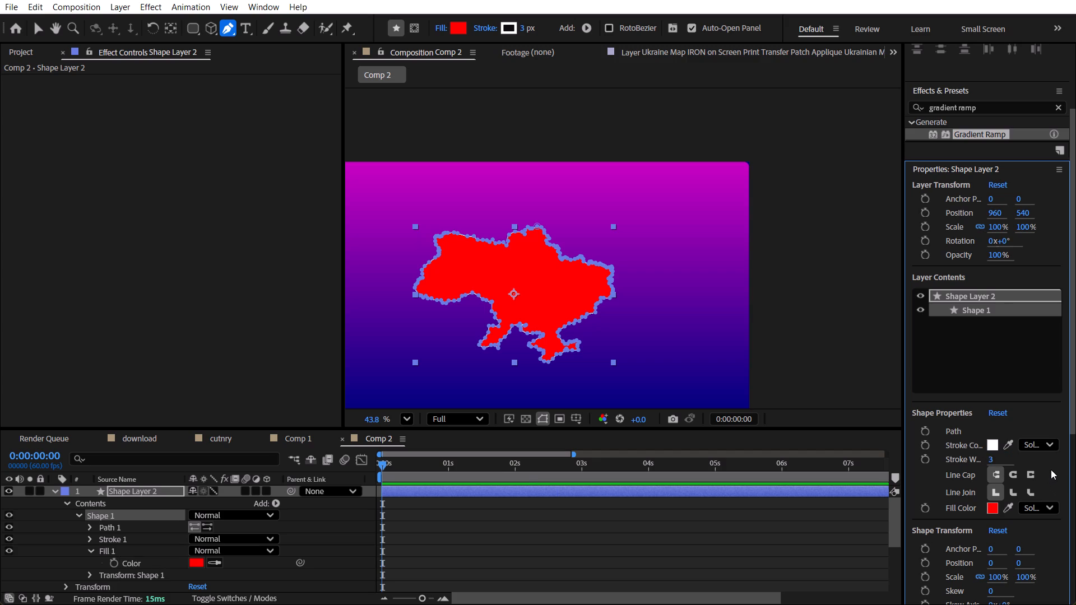
Rename Shape Layer 2 as "ukraine map" and collapse its layer properties.
click(131, 488)
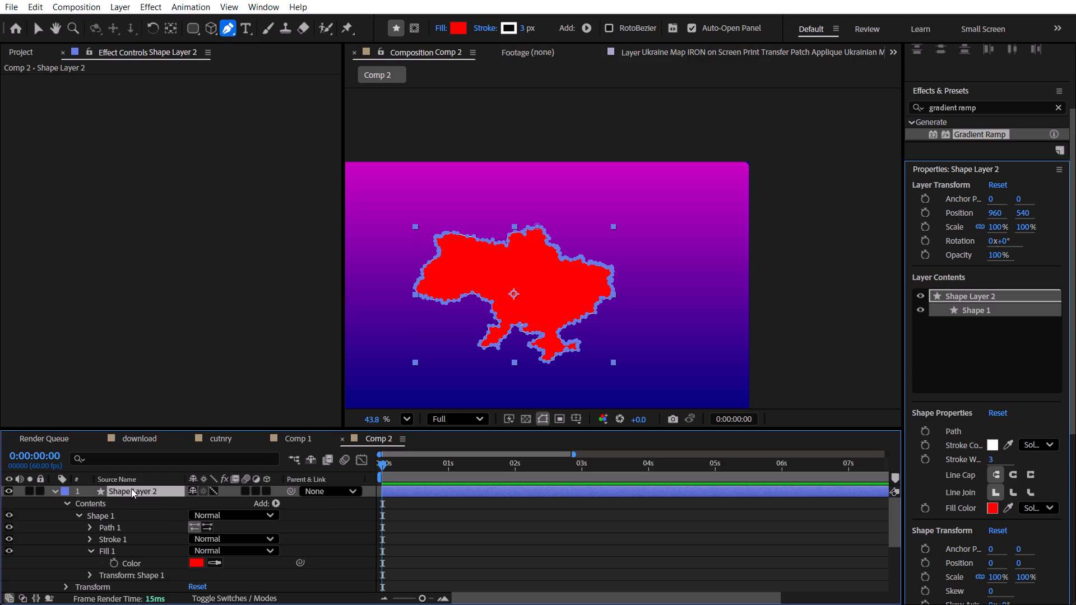
key(Return)
text(ukraine map)
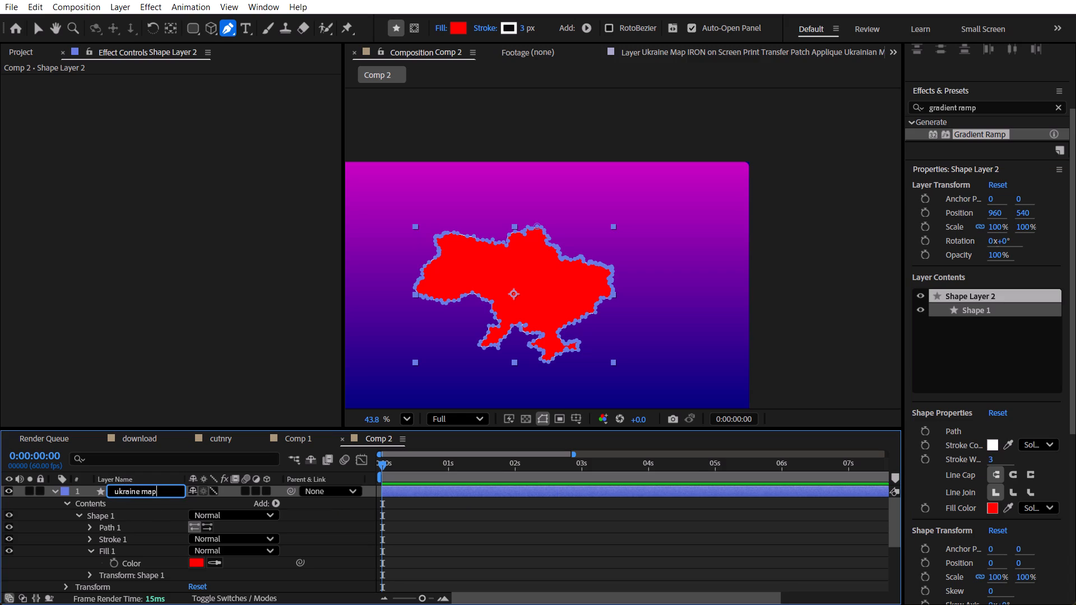
key(Return)
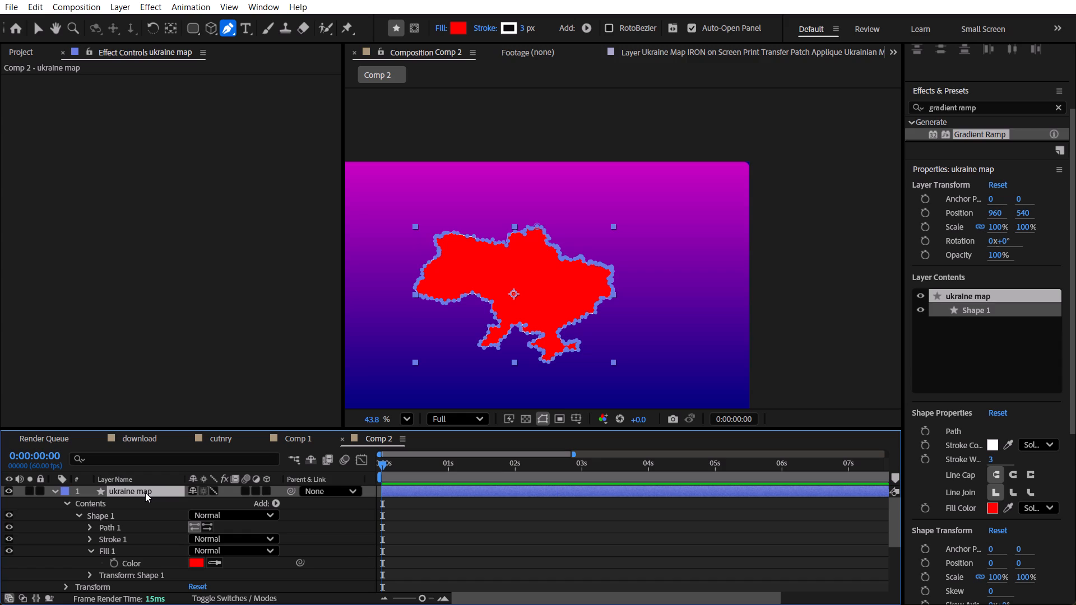
click(350, 530)
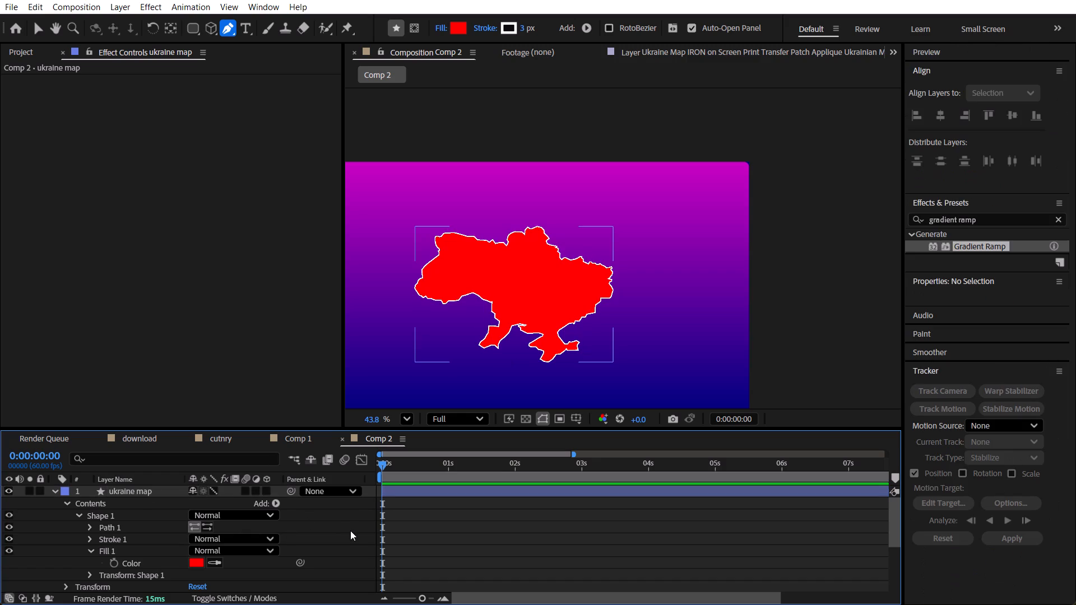
key(u)
click(333, 566)
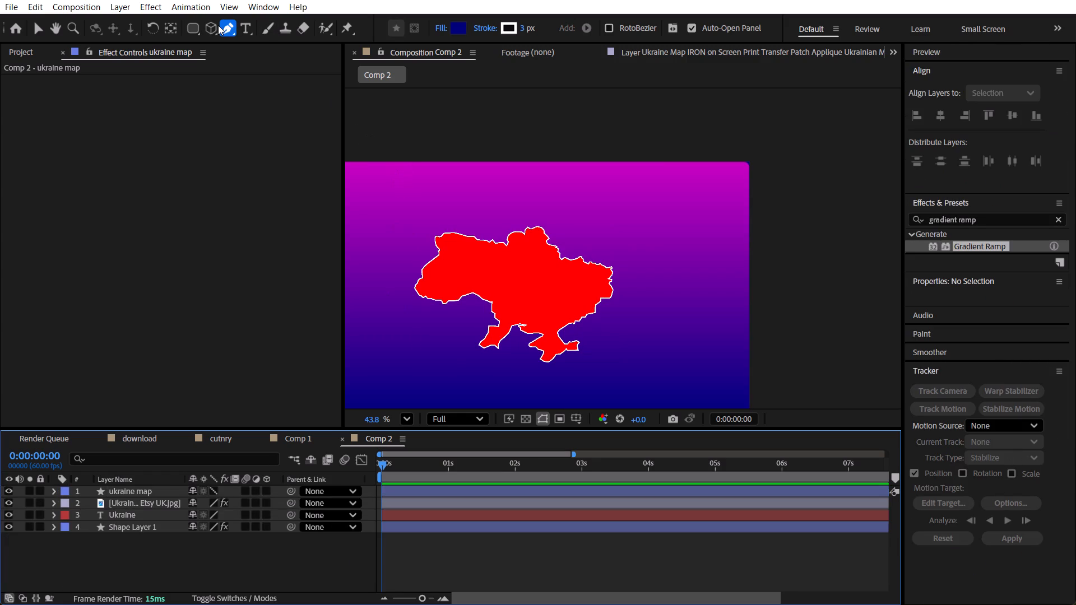
Draw a rounded rectangle about 1308 by 668 px over the map as a new shape layer, with the whole composition fitted in view.
click(196, 25)
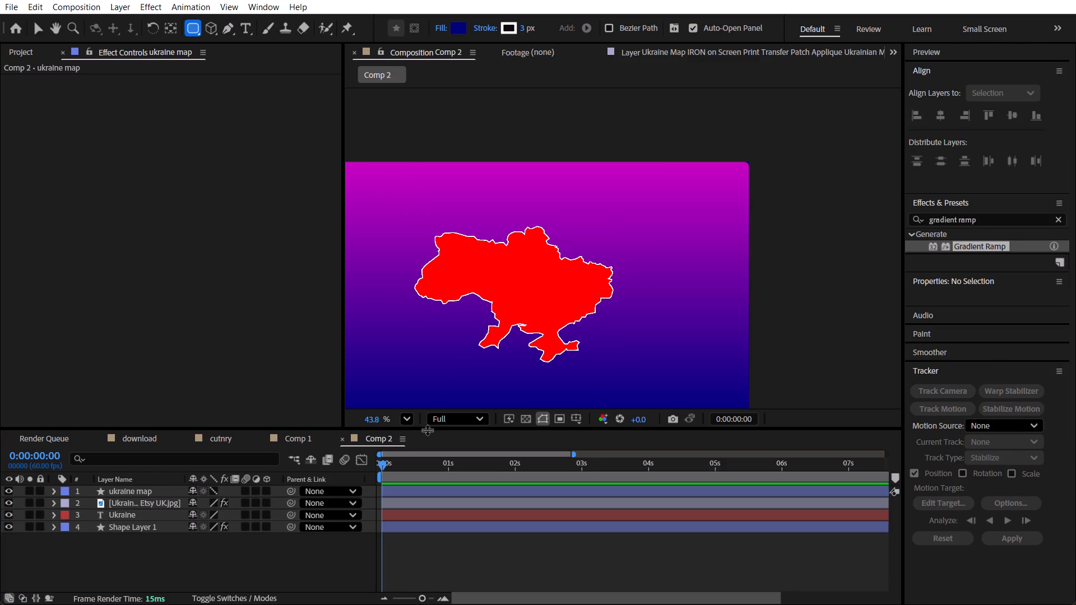
key(shift+question)
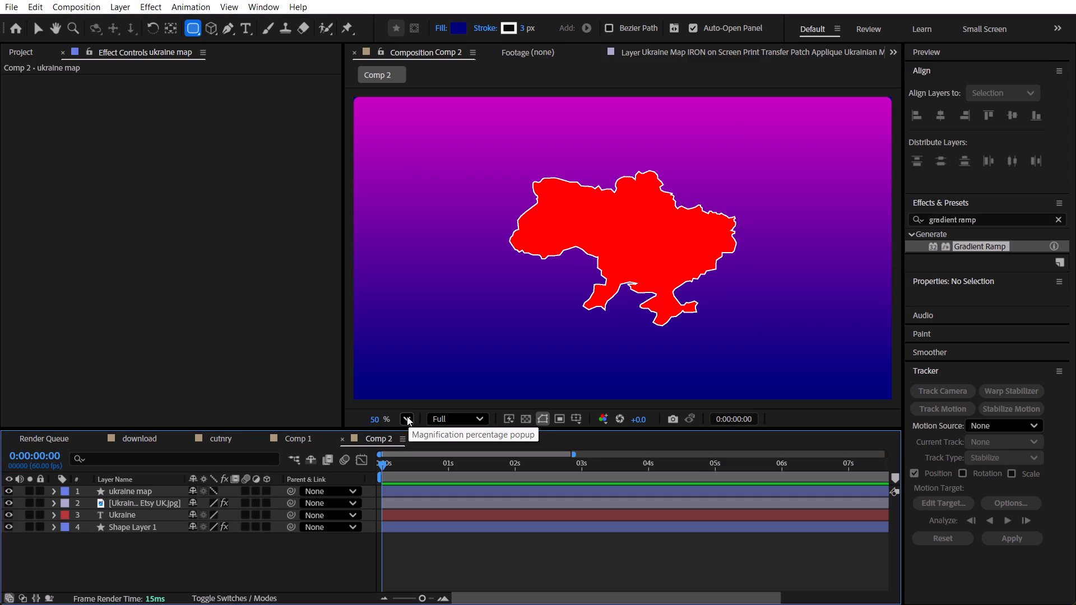
drag(446, 165, 664, 256)
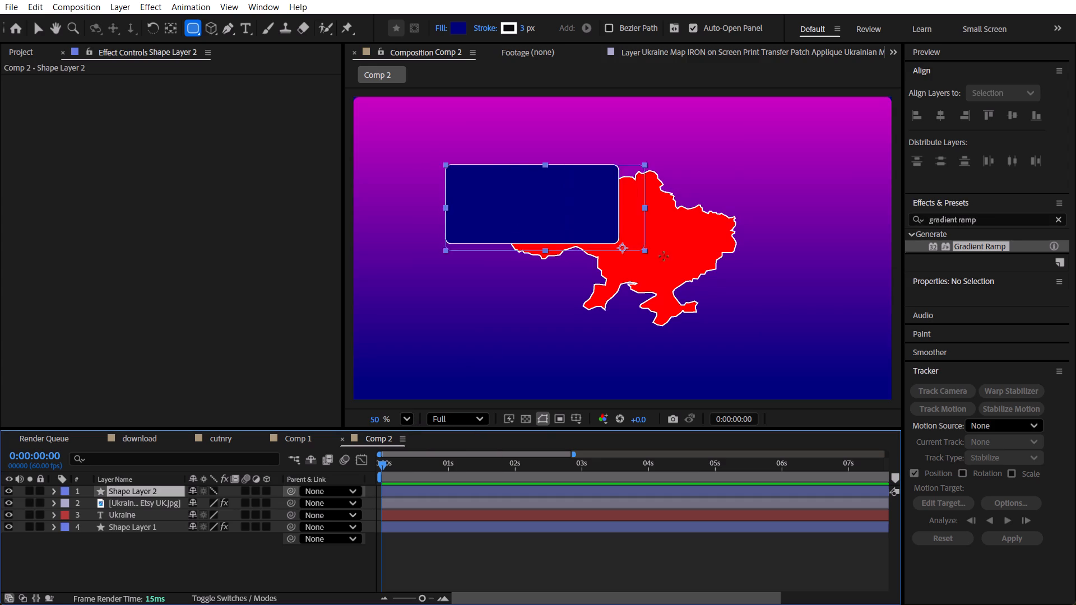
drag(664, 256, 801, 313)
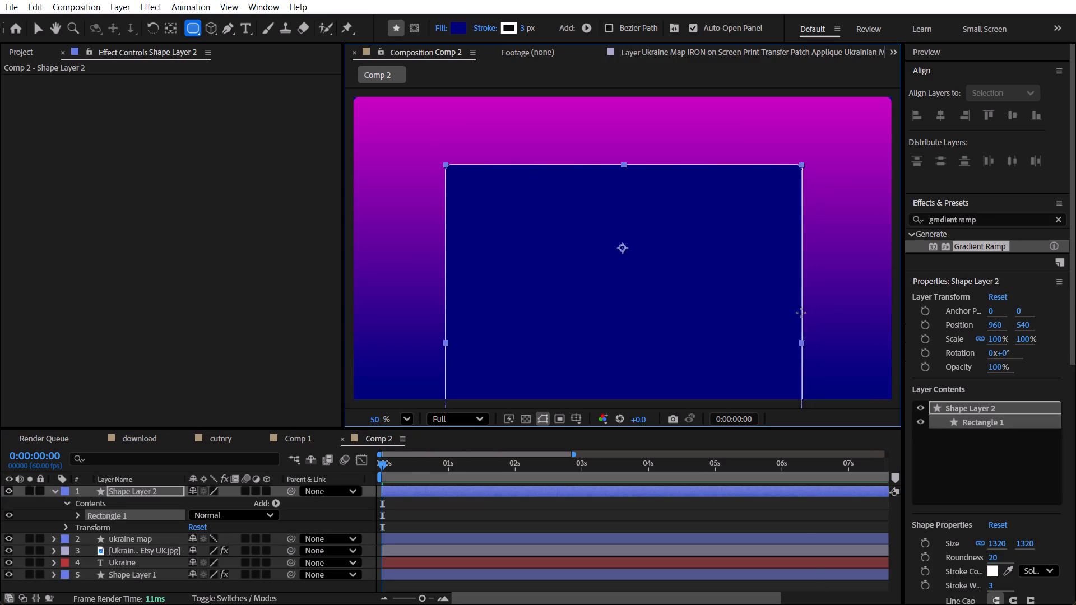
drag(801, 313, 812, 352)
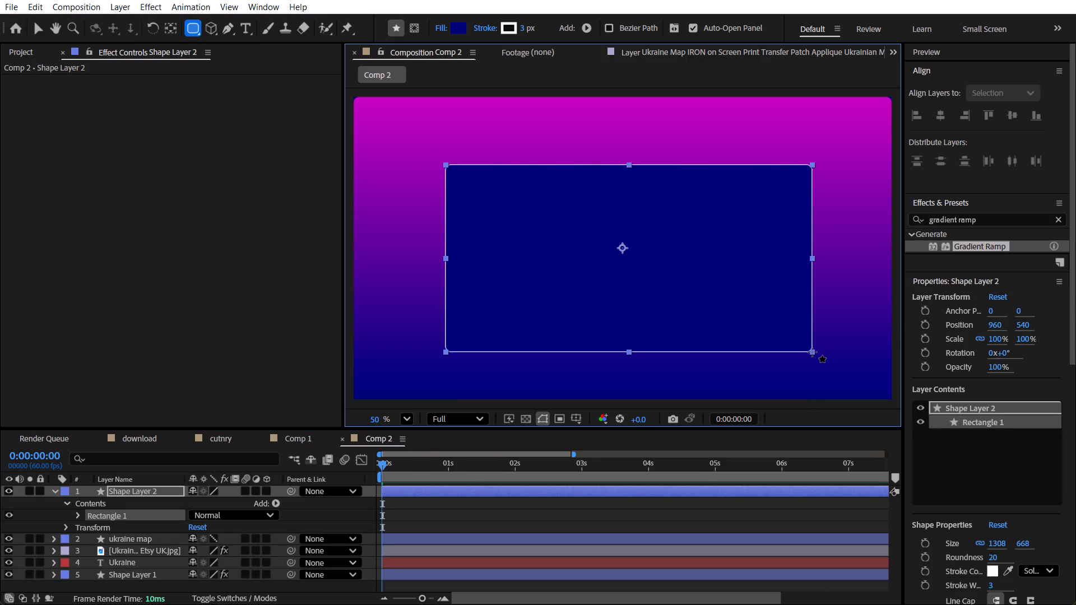
Center the new rectangle layer horizontally and vertically in the composition.
click(942, 111)
click(1015, 120)
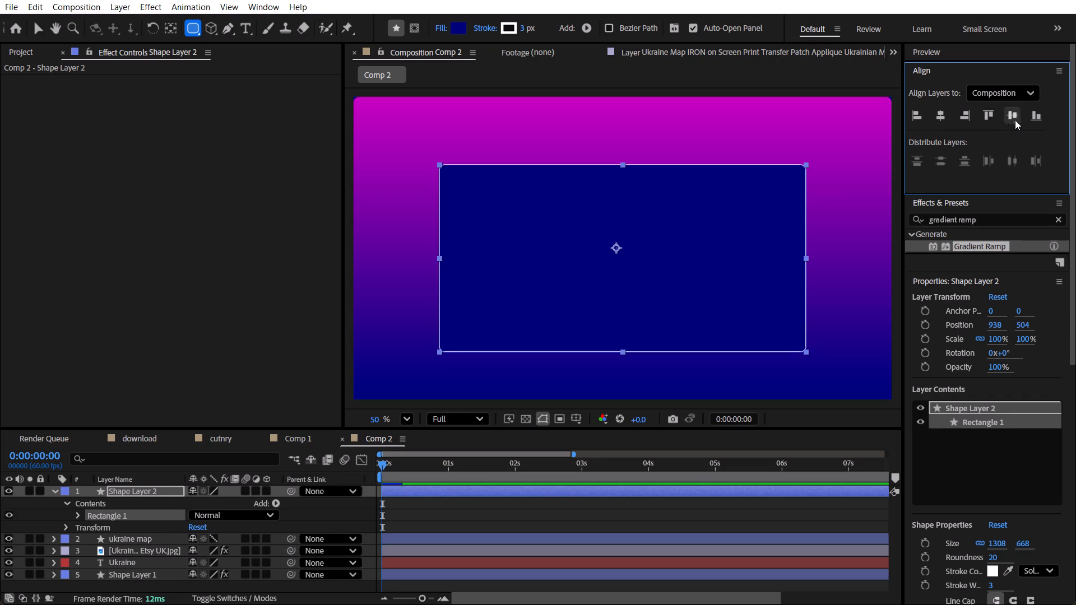
Move the rectangle layer's anchor point to the center of the rectangle, at 22, 36.
key(y)
click(559, 223)
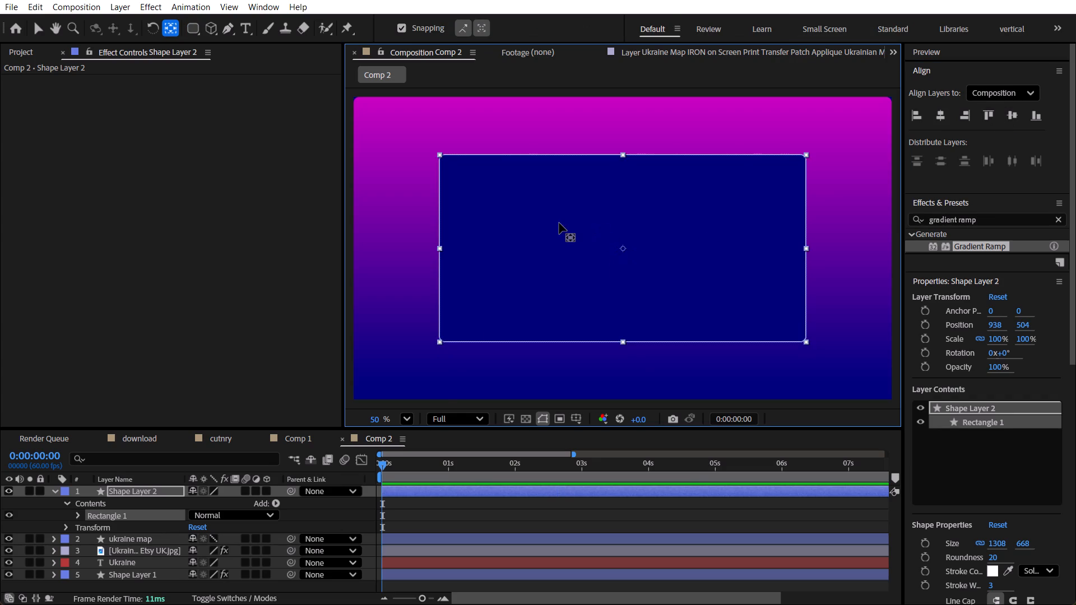
click(418, 393)
click(499, 300)
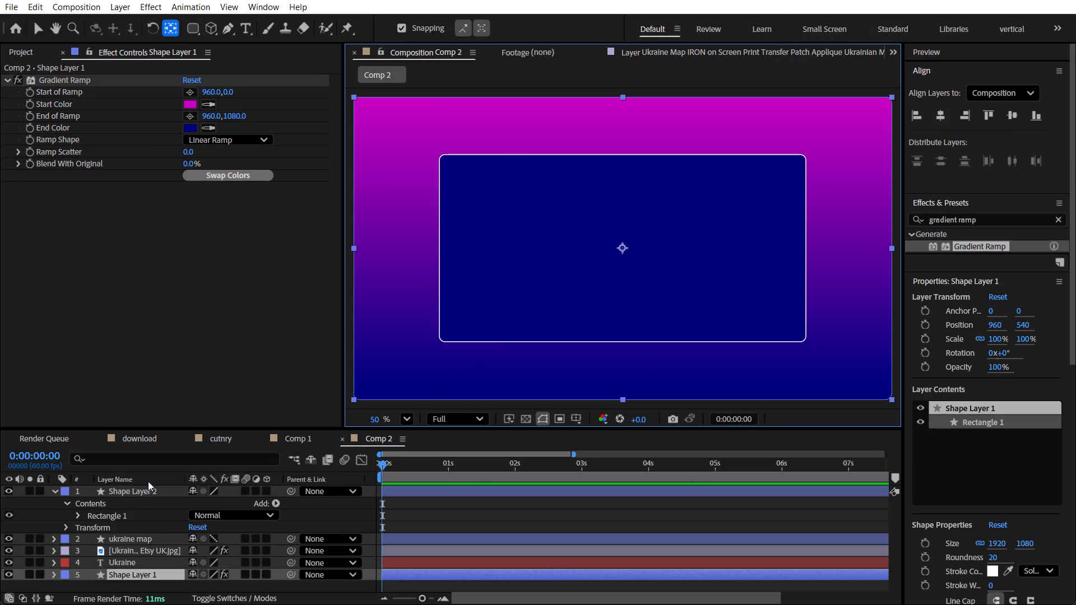
click(148, 492)
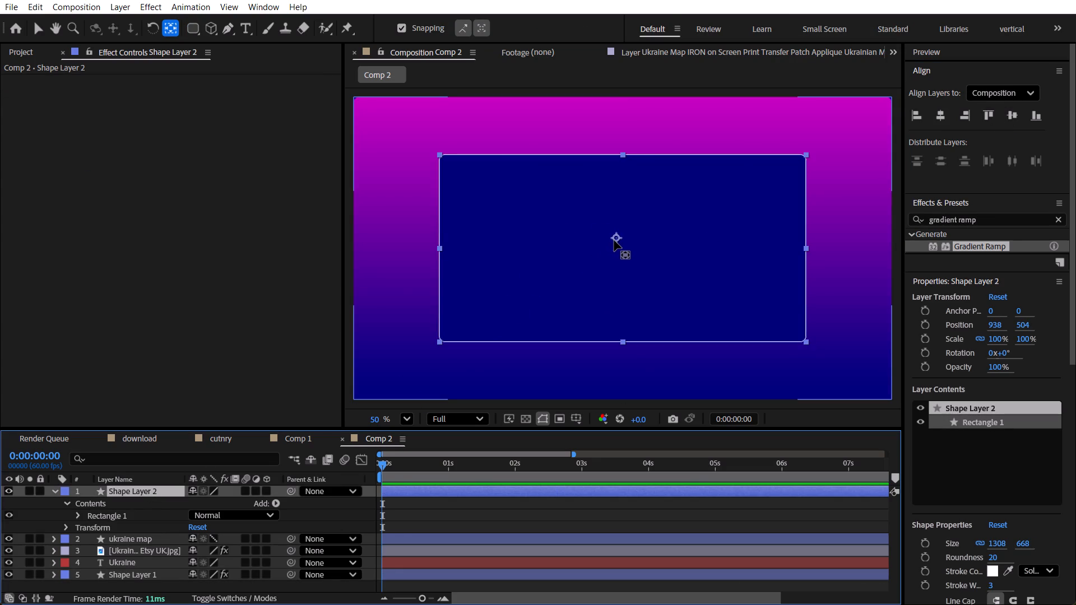
drag(614, 240, 616, 259)
key(v)
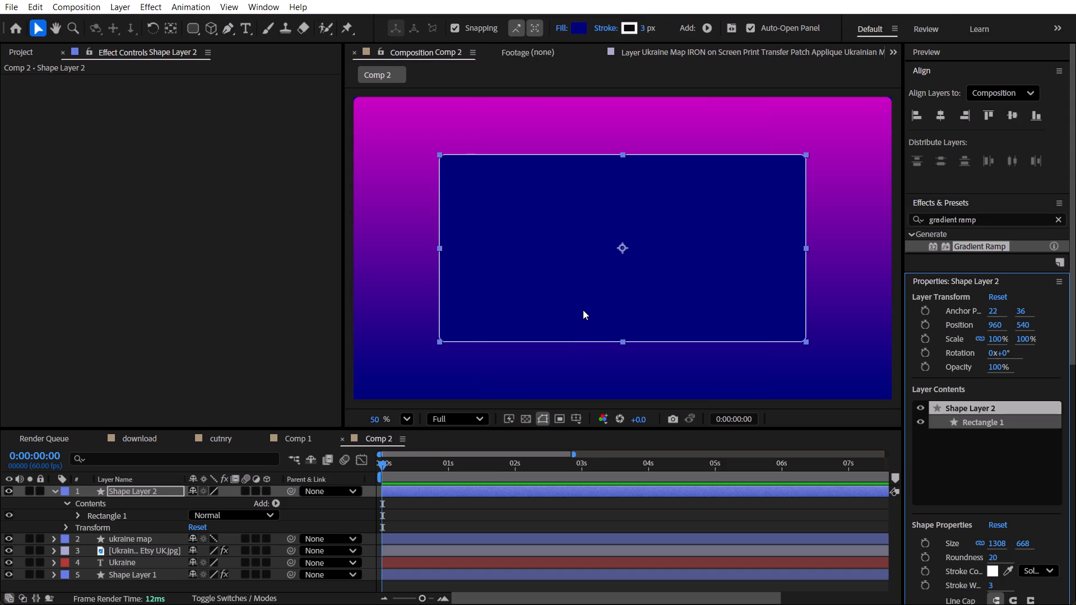
Change the rectangle's fill color to the dark navy 000D41.
click(583, 310)
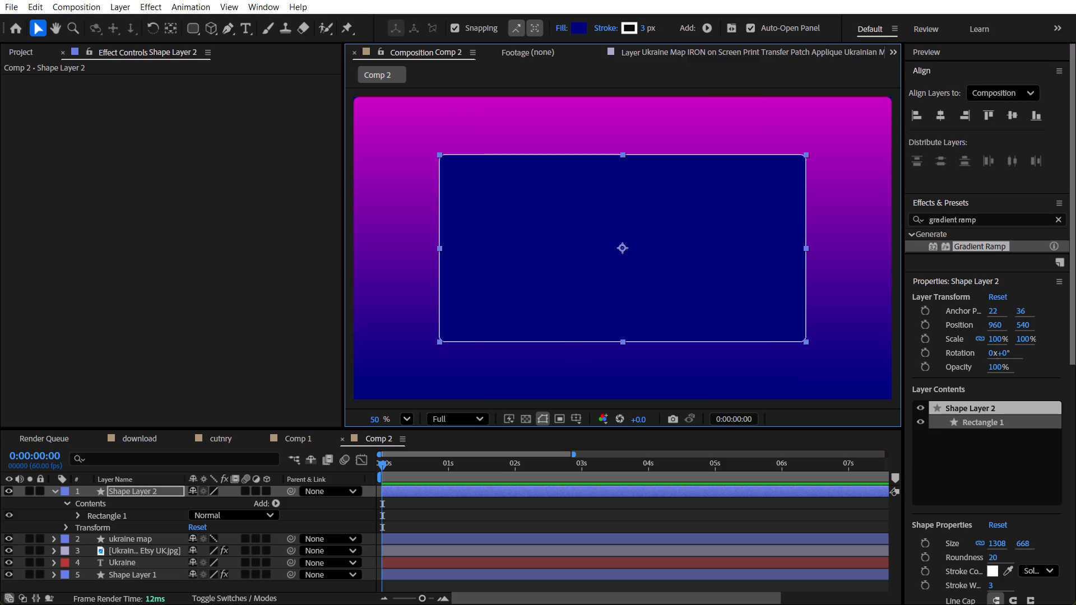
scroll(999, 456, down, 2)
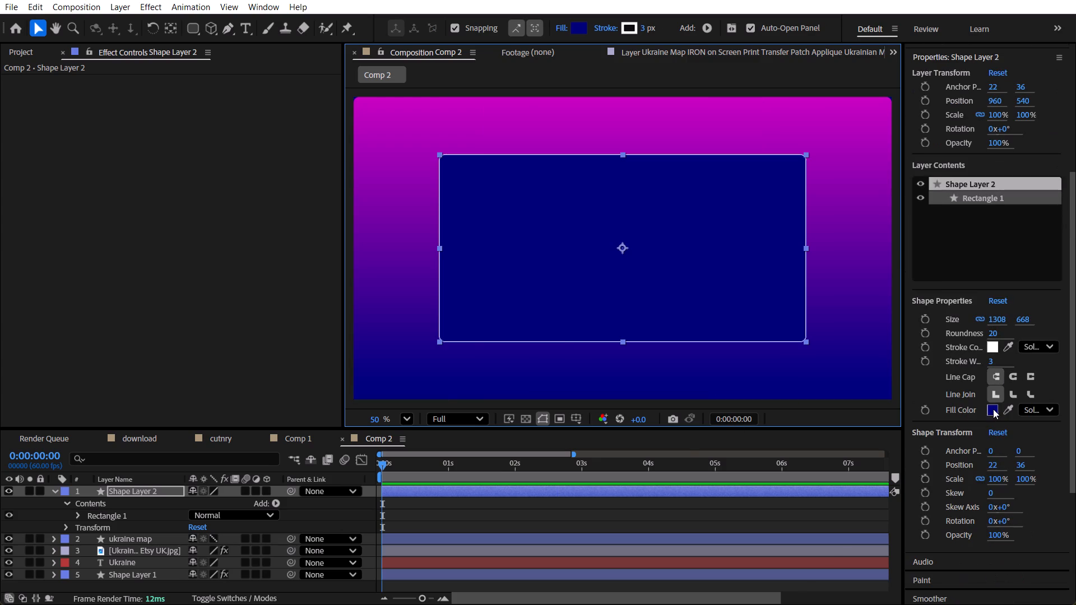
click(993, 409)
drag(574, 432, 607, 446)
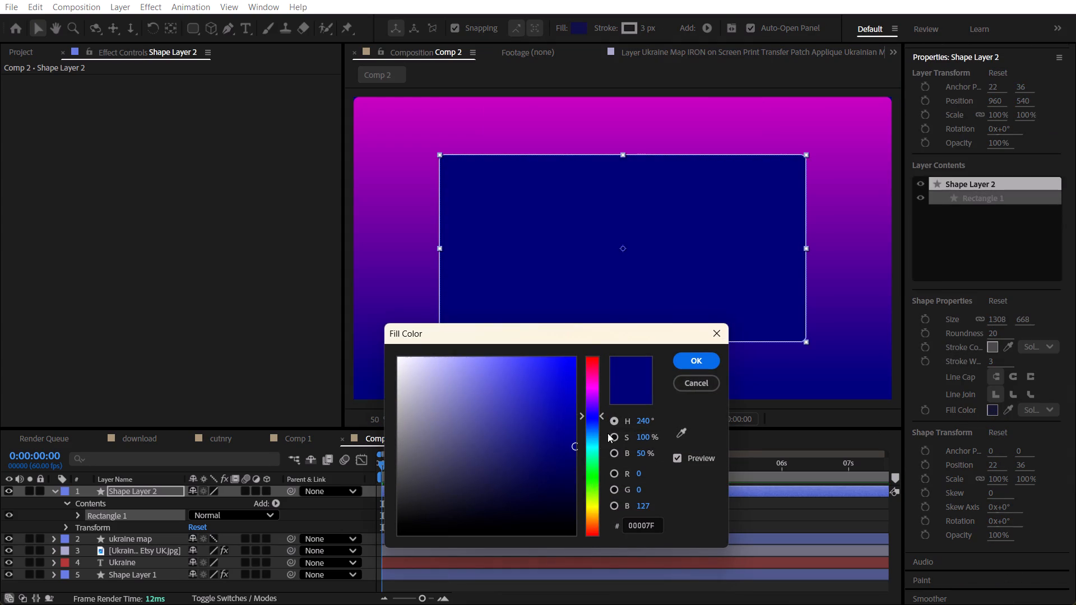
click(596, 417)
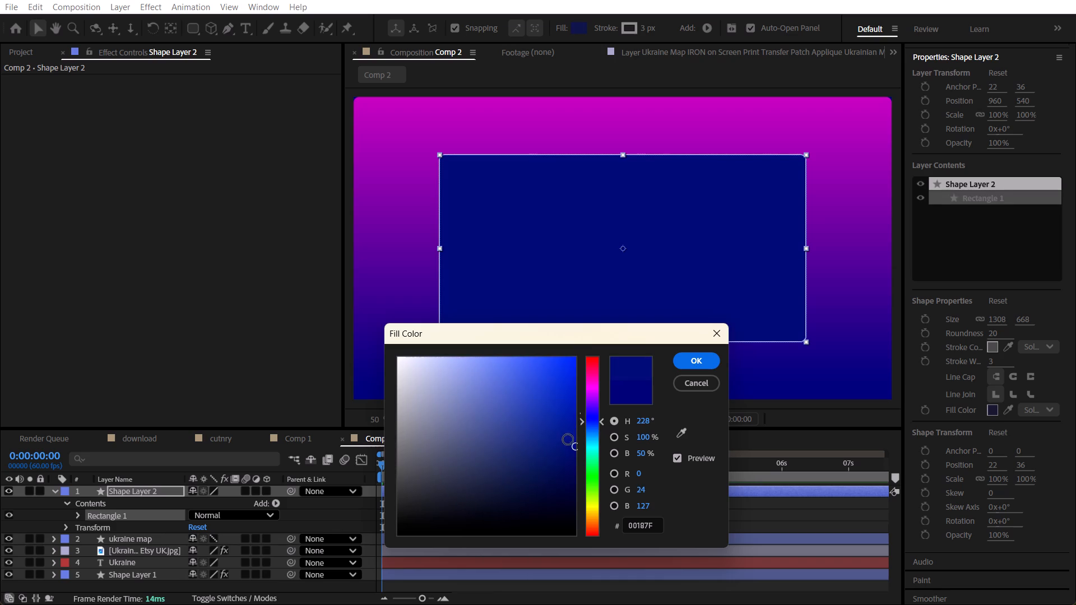
drag(568, 440, 597, 478)
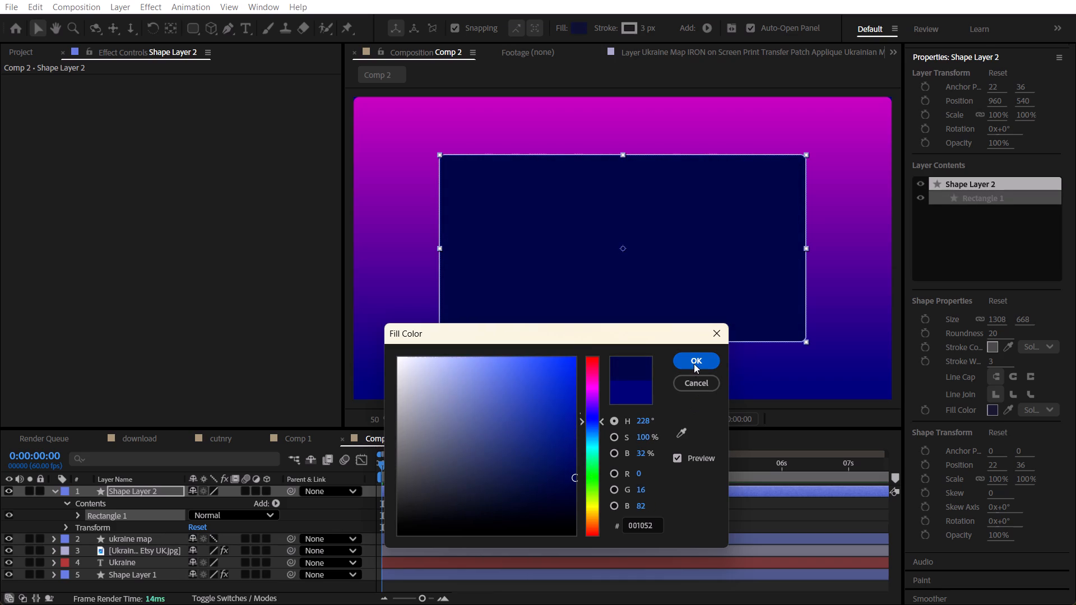
drag(573, 480, 579, 490)
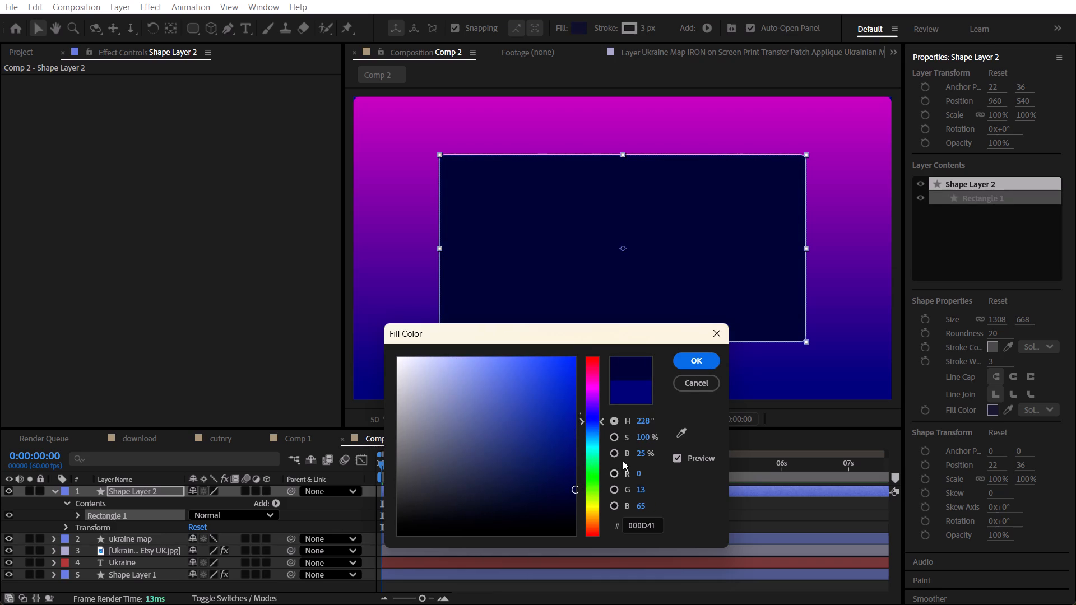
click(703, 357)
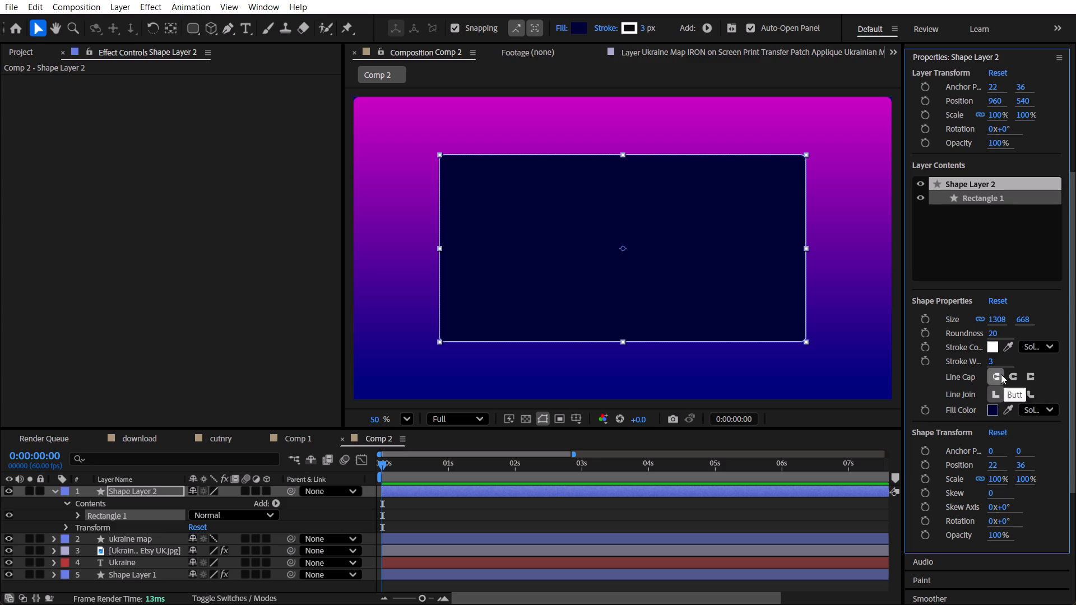
Change the dark navy rectangle's stroke color to the purple 9800FF.
click(994, 346)
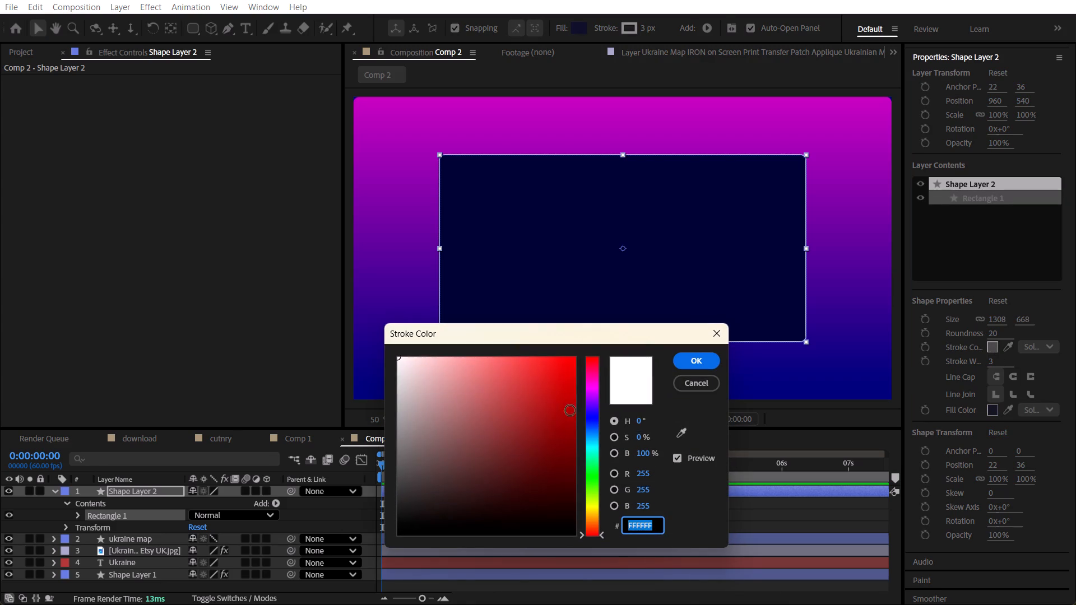
click(596, 389)
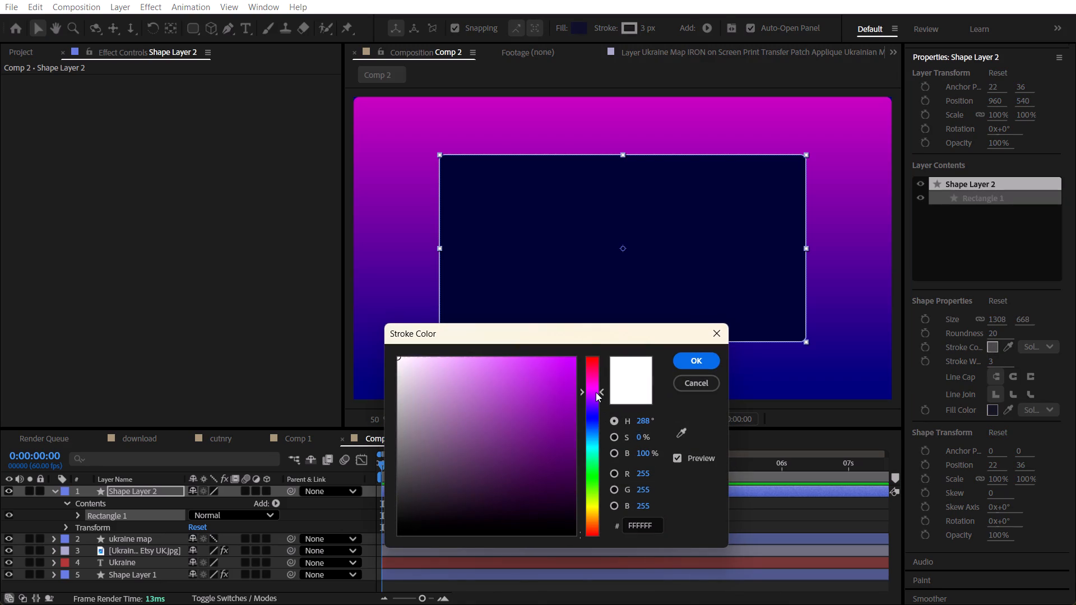
drag(568, 395, 589, 342)
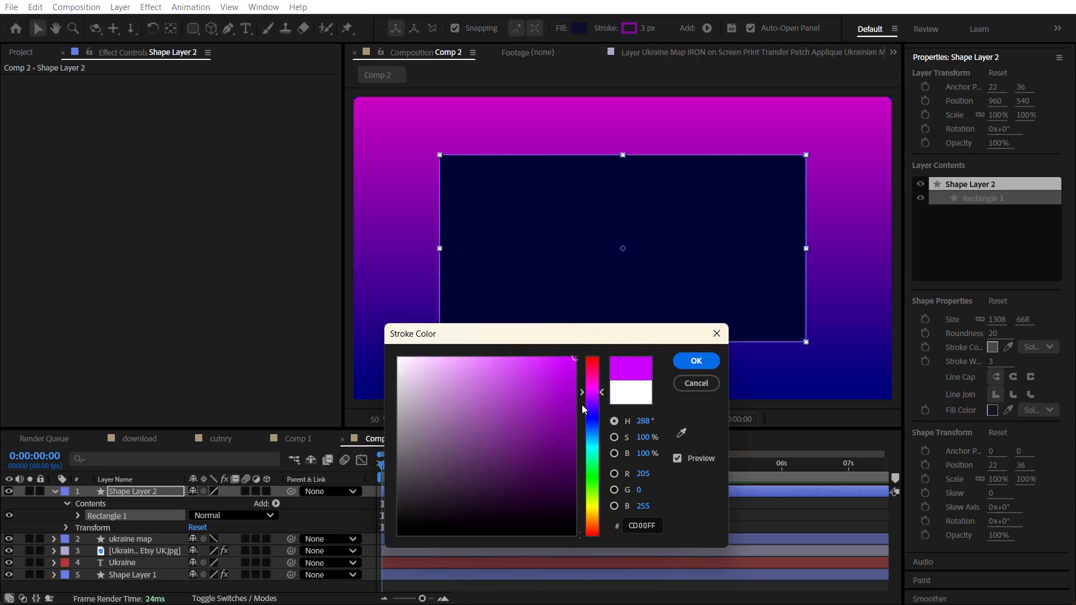
drag(596, 390, 596, 398)
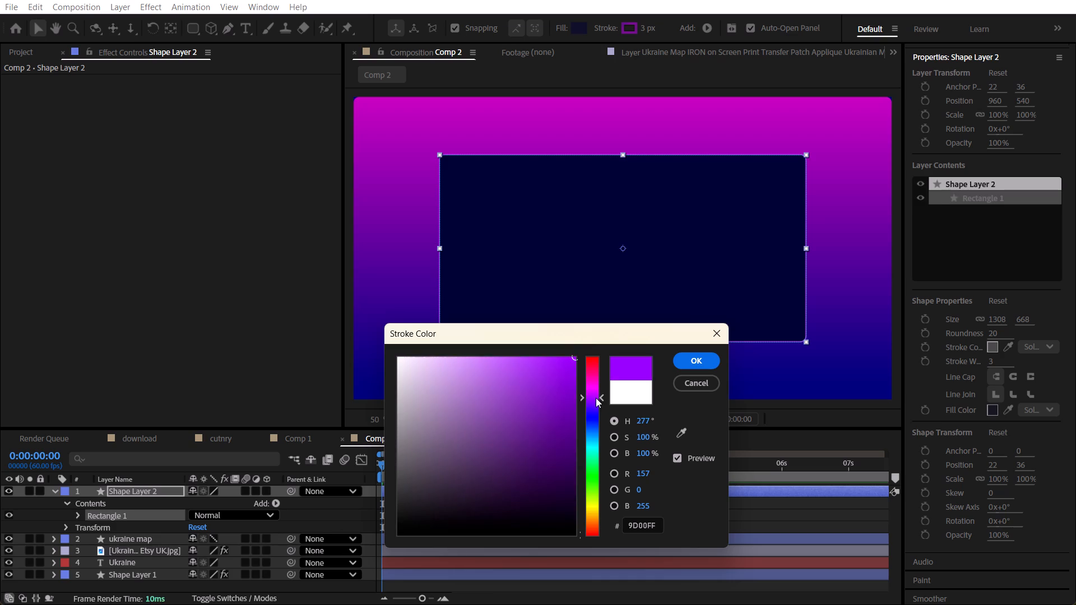
drag(596, 398, 596, 397)
drag(596, 397, 599, 402)
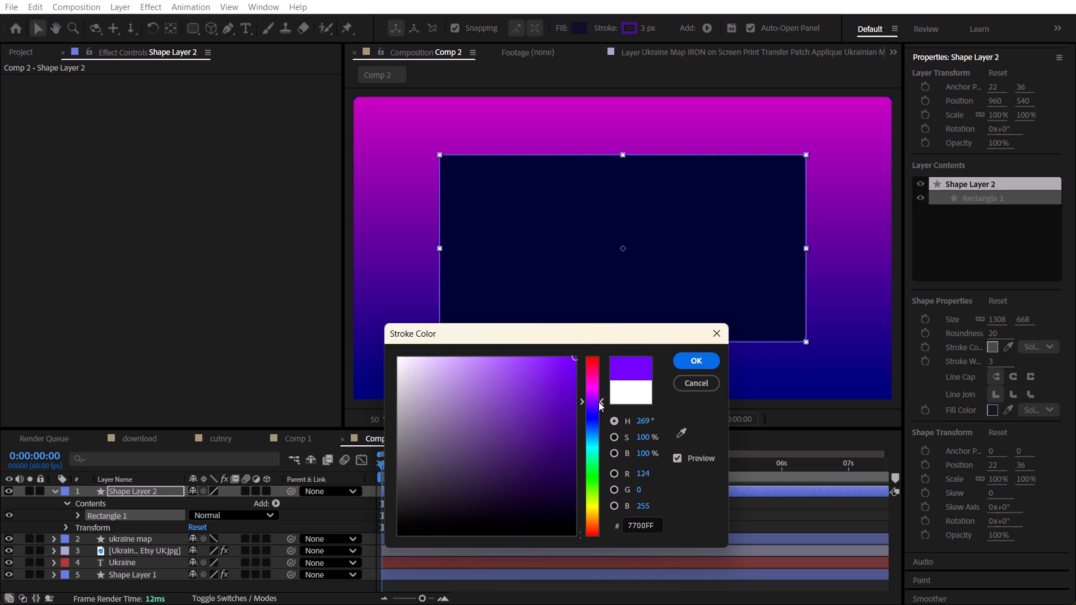
drag(599, 402, 599, 398)
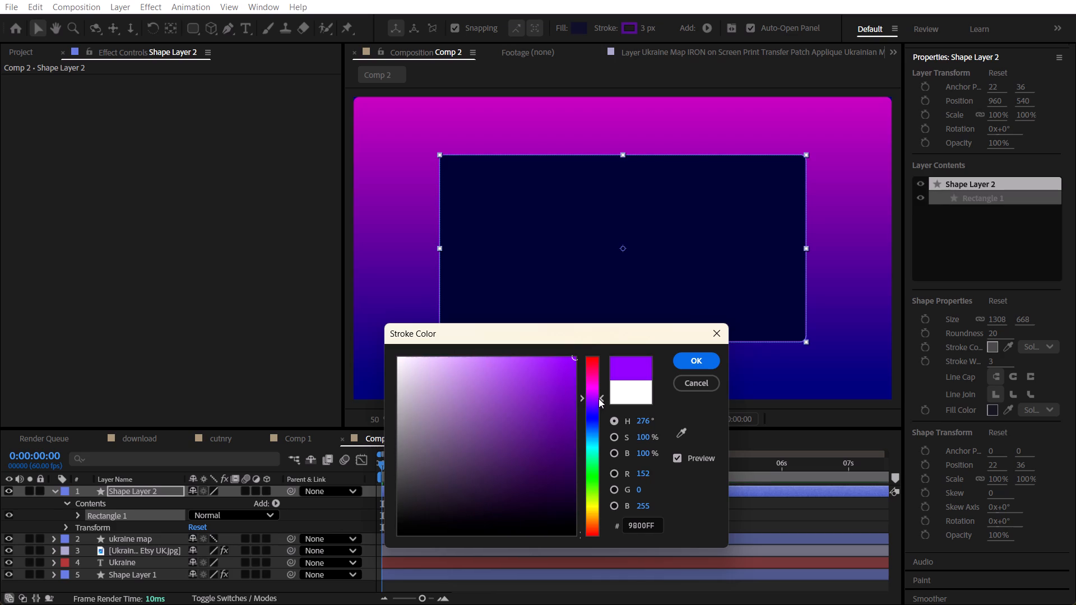
click(695, 361)
click(223, 369)
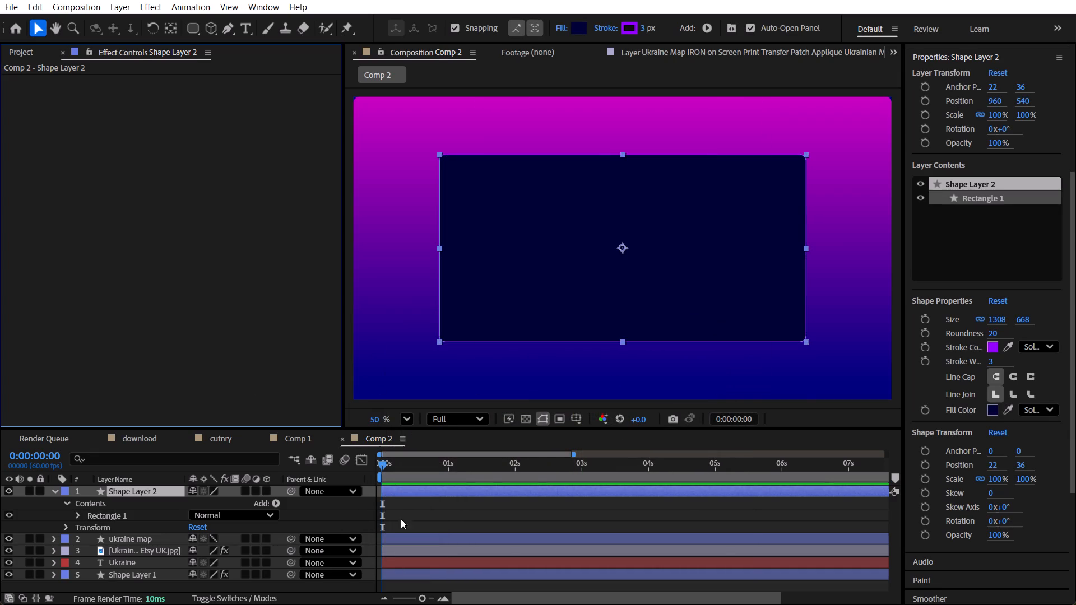
click(447, 519)
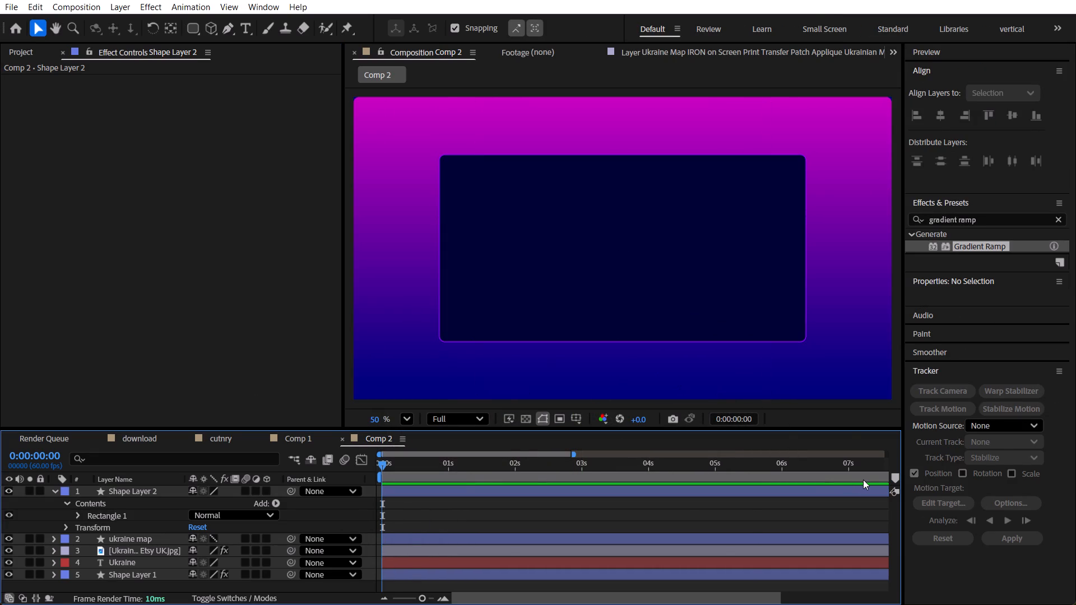
Set the rectangle's stroke width to 15 px.
click(746, 282)
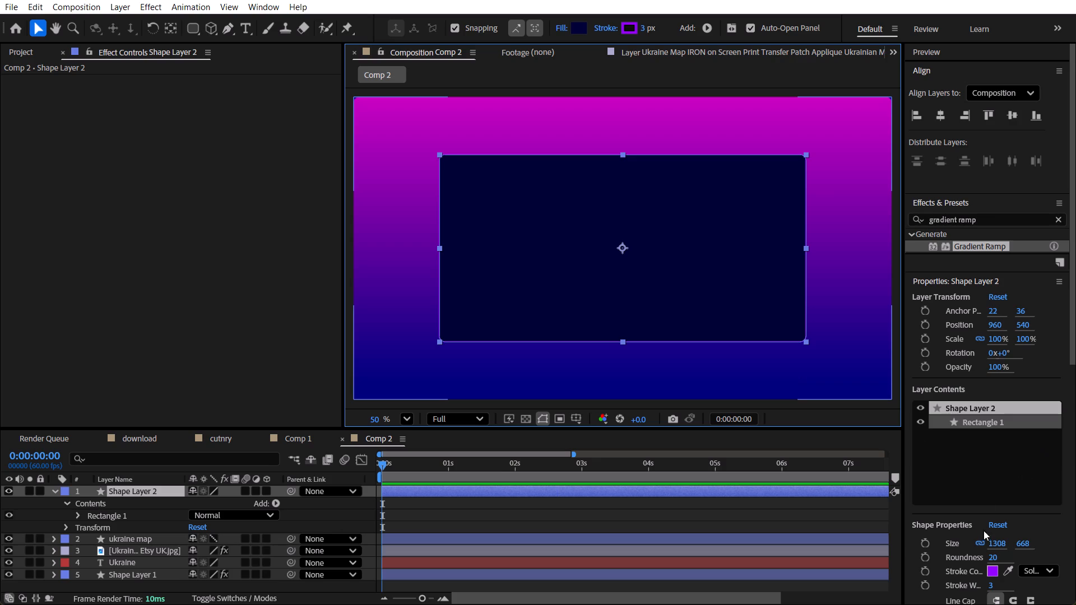
click(991, 587)
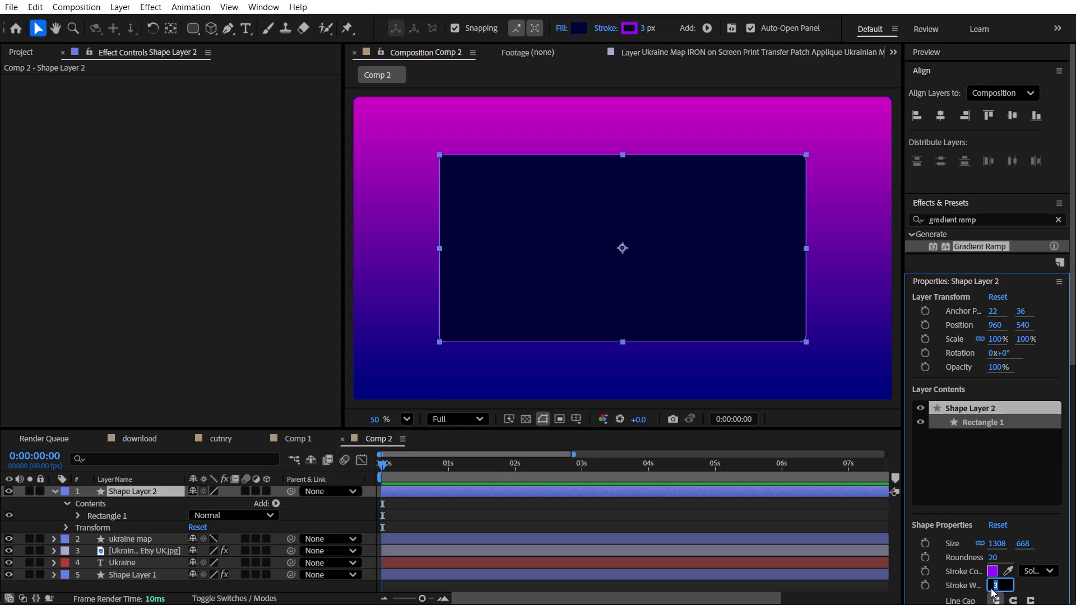
text(15)
key(Return)
click(683, 520)
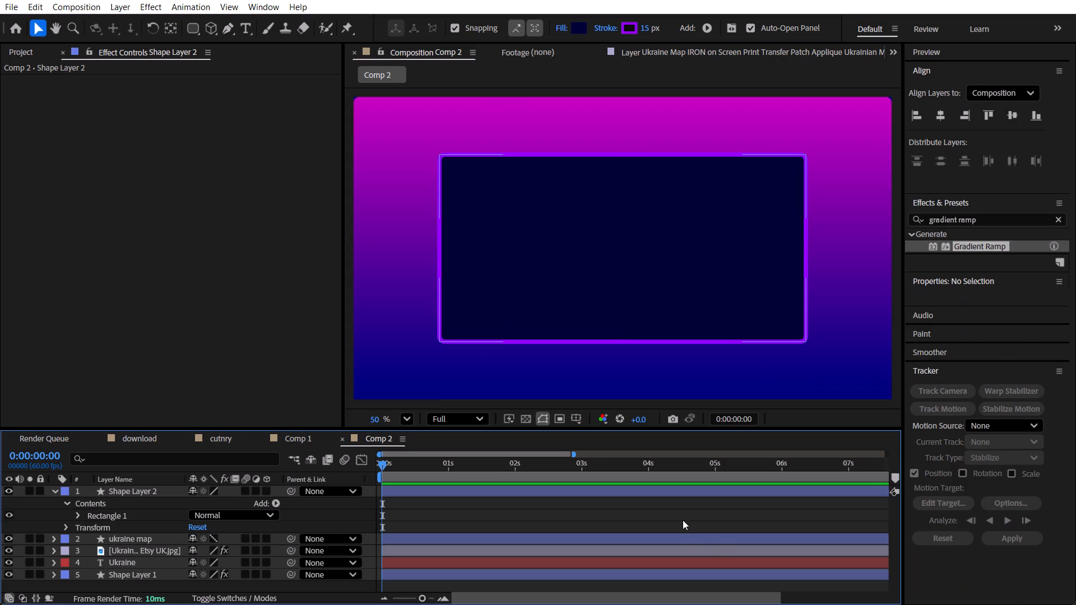
click(281, 341)
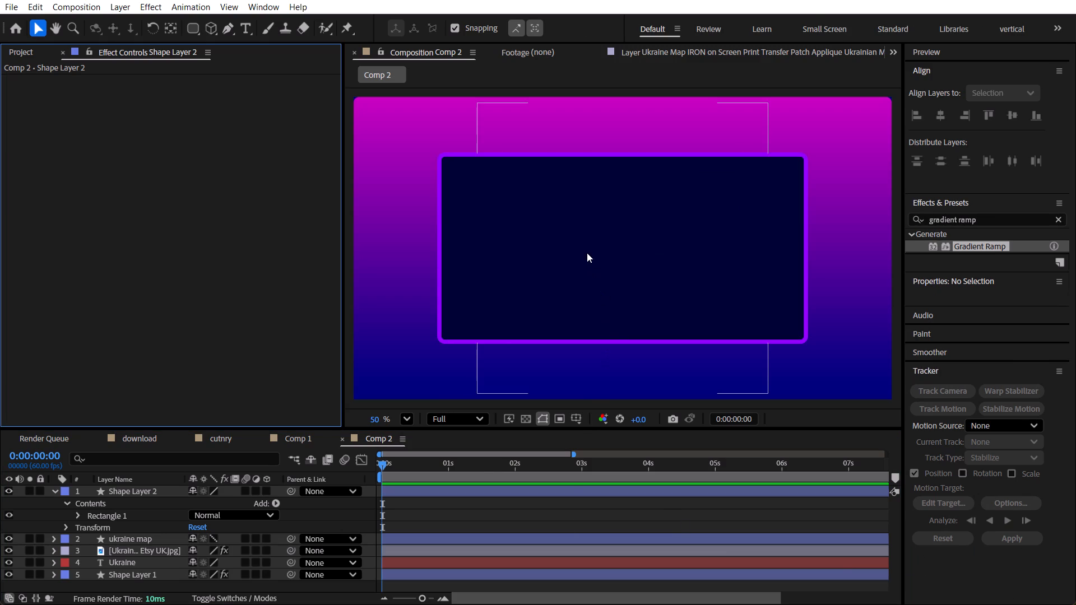
Add the text "ANALYSIS IN PROGRESS" over the rectangle and center it horizontally and vertically in the composition.
key(ctrl+t)
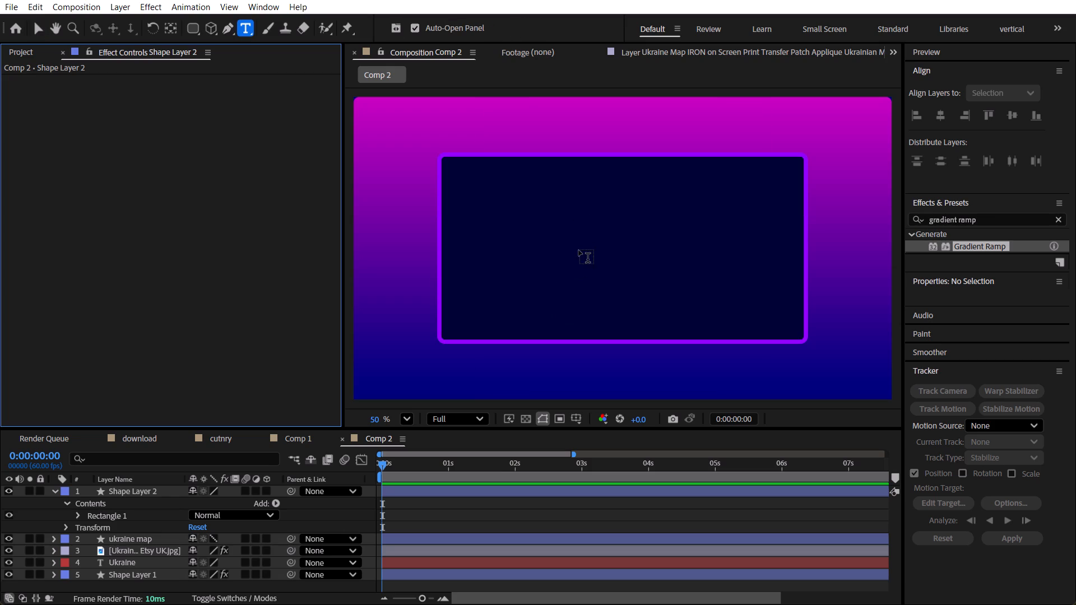
click(580, 250)
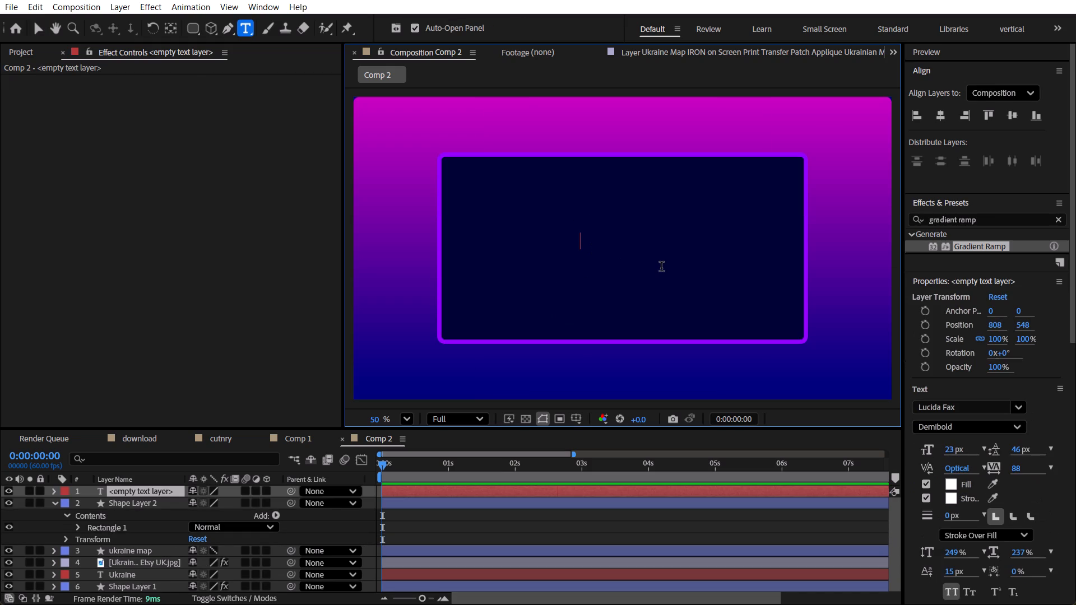
text(ANALYSIS IN PROGRESS)
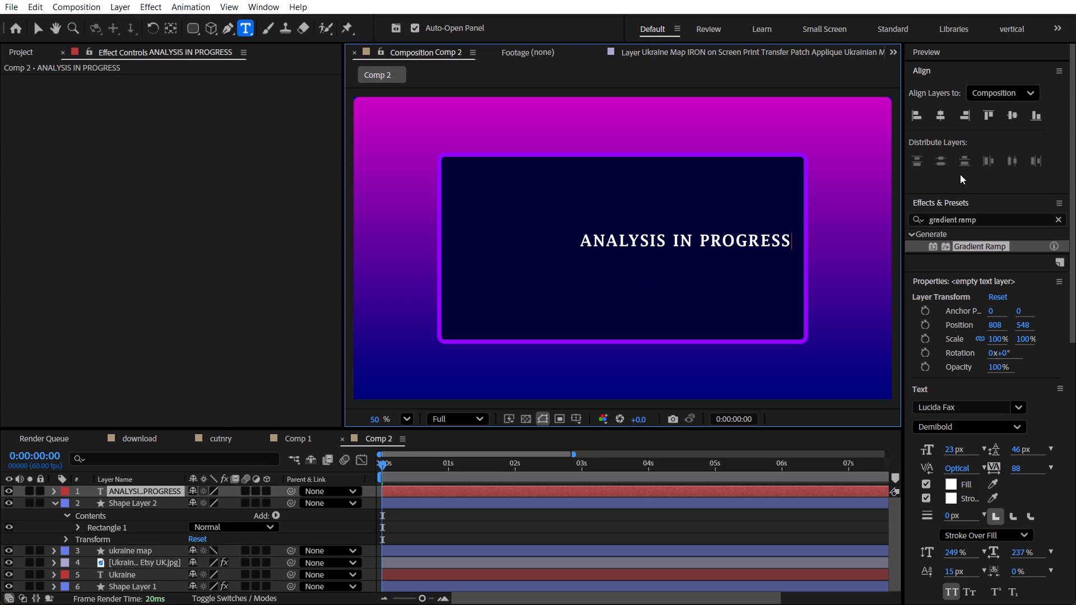
click(1017, 115)
click(940, 113)
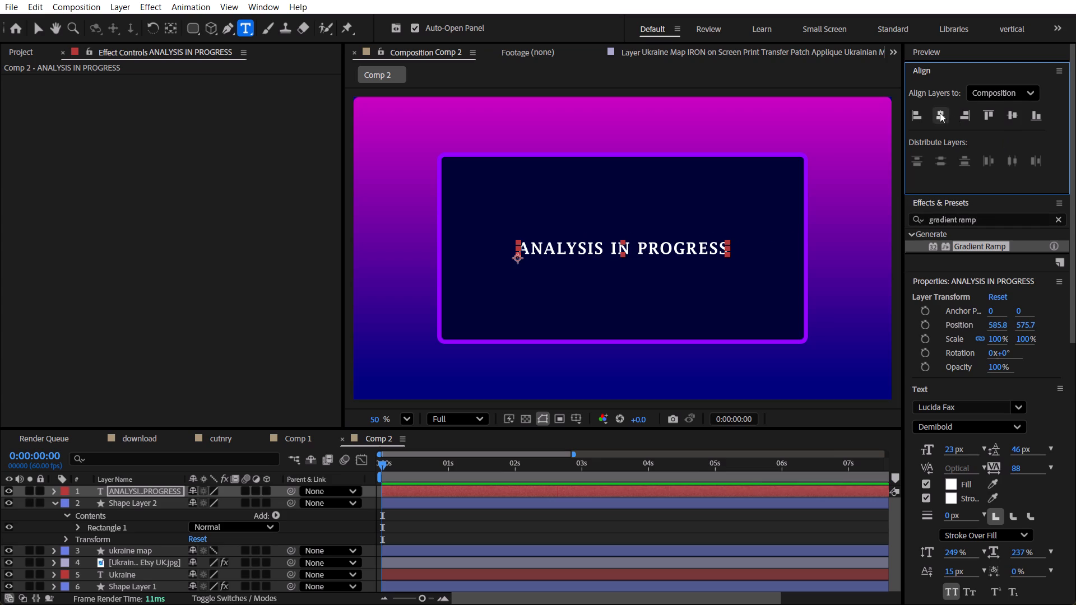
Move the "ANALYSIS IN PROGRESS" layer's anchor point to the center of the text, at 374.2, -35.7.
key(y)
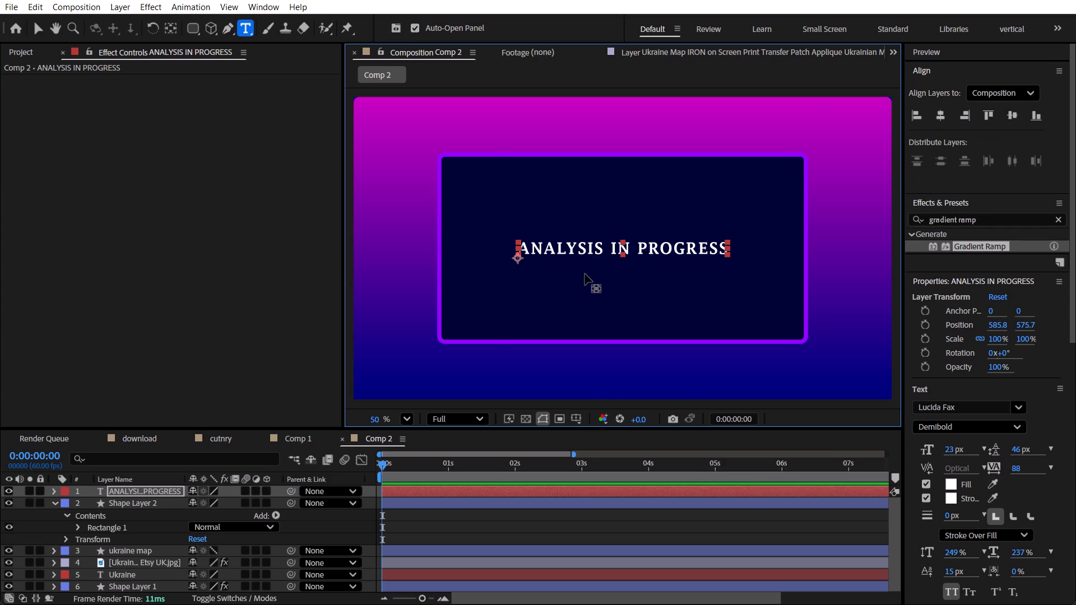
drag(520, 255, 617, 244)
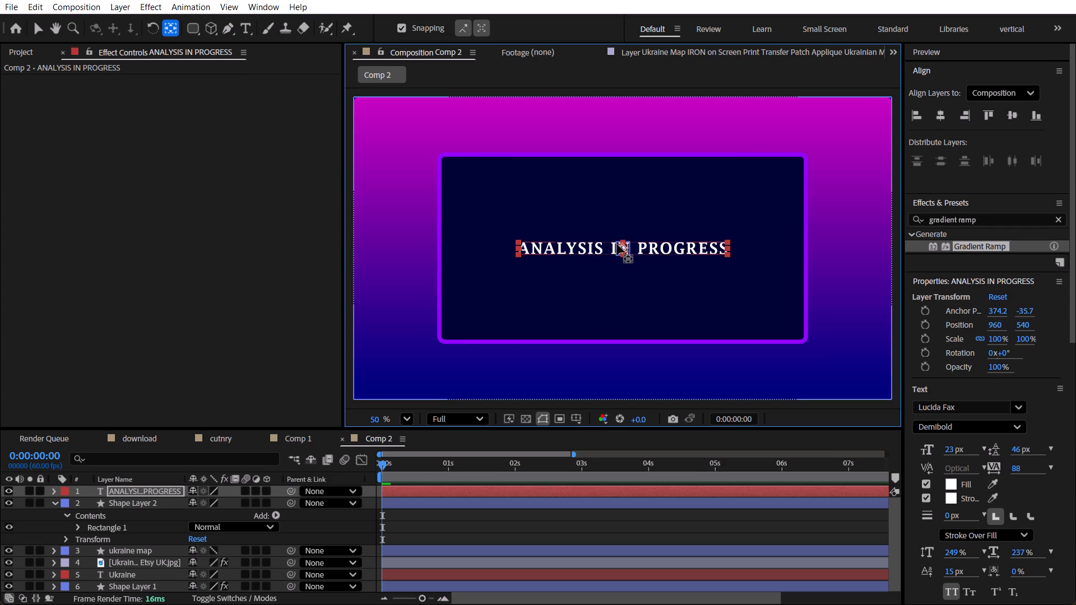
drag(617, 244, 618, 244)
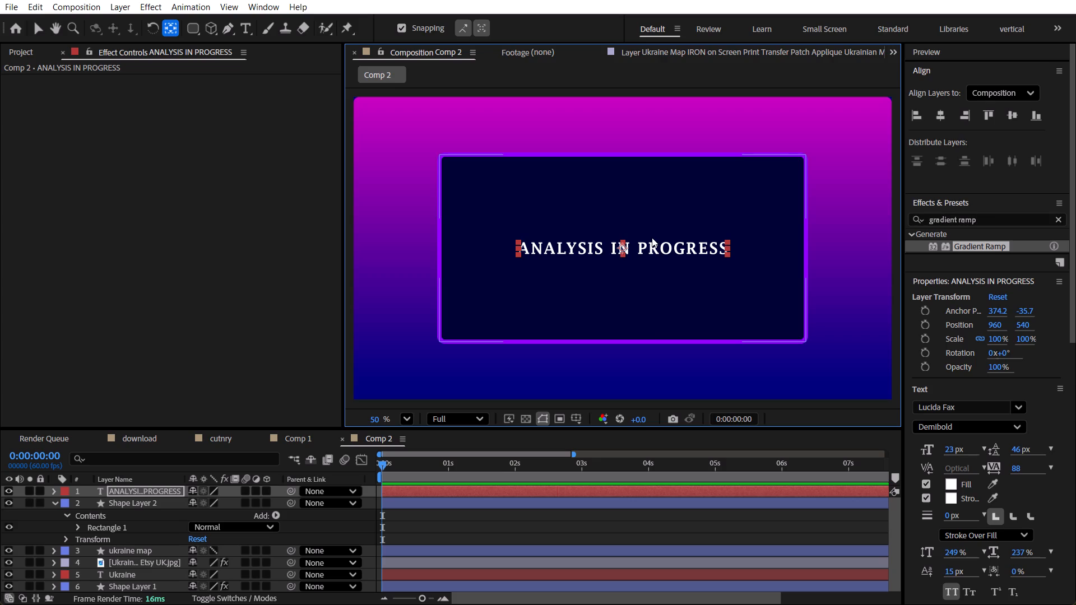
Save the project.
key(ctrl+s)
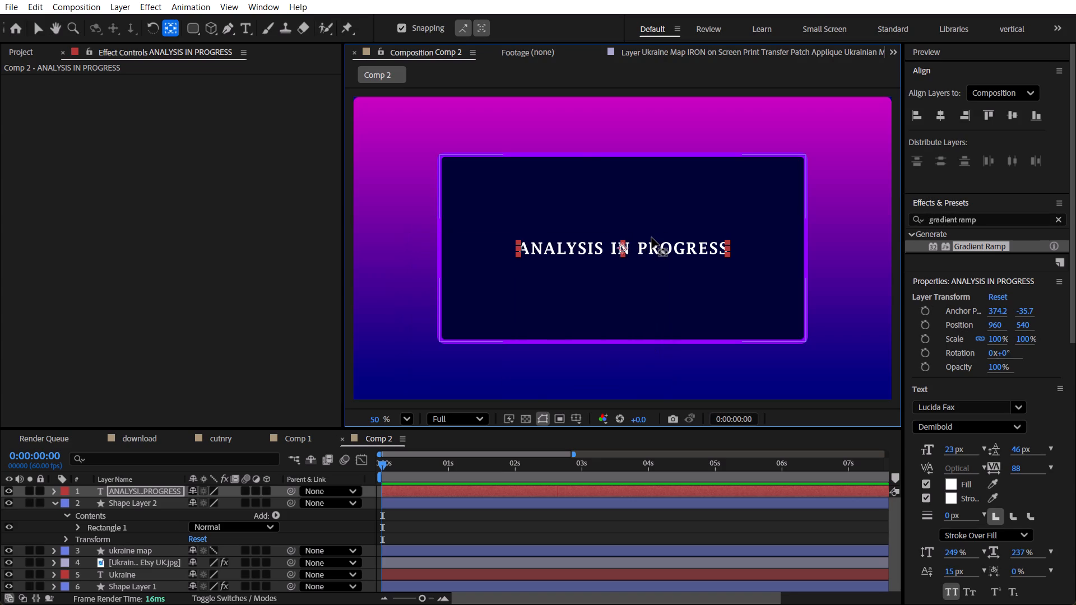